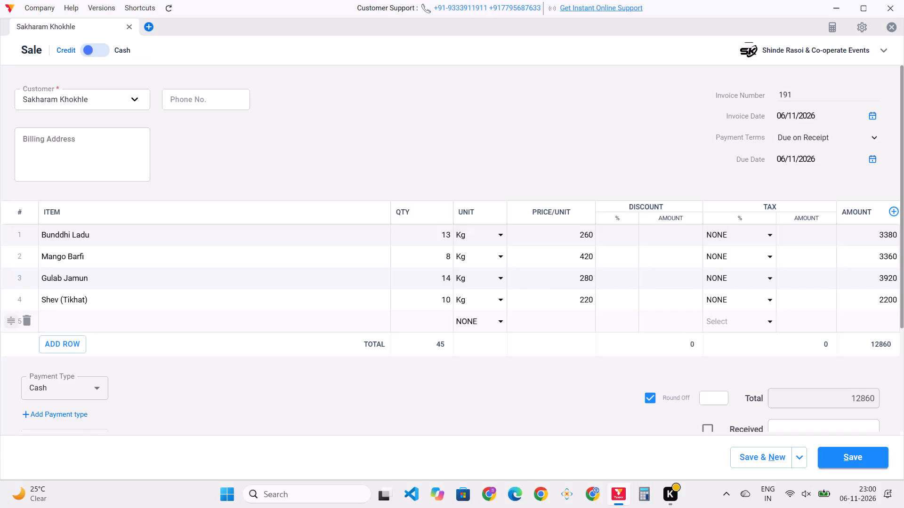
Add Shev (Fiki) as the fifth item of the sale with a quantity of 3 kg.
{"action": "left_click", "coordinate": [105, 316]}
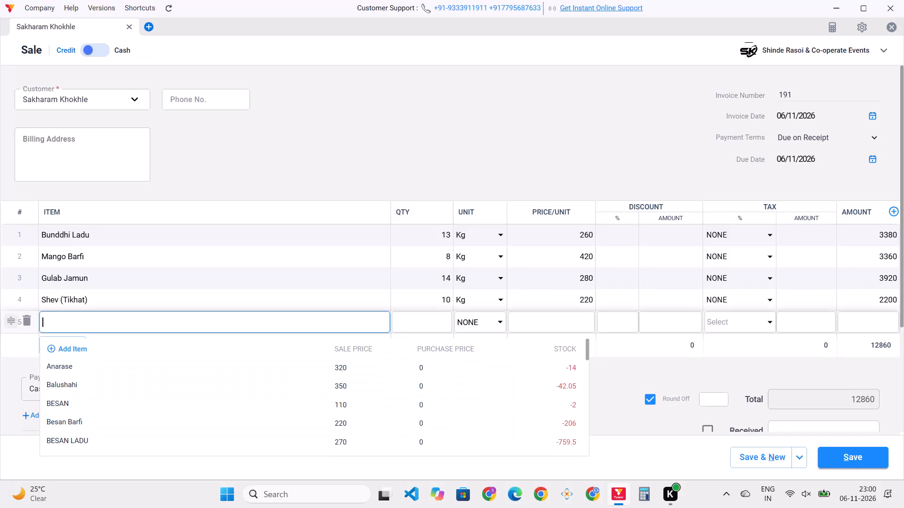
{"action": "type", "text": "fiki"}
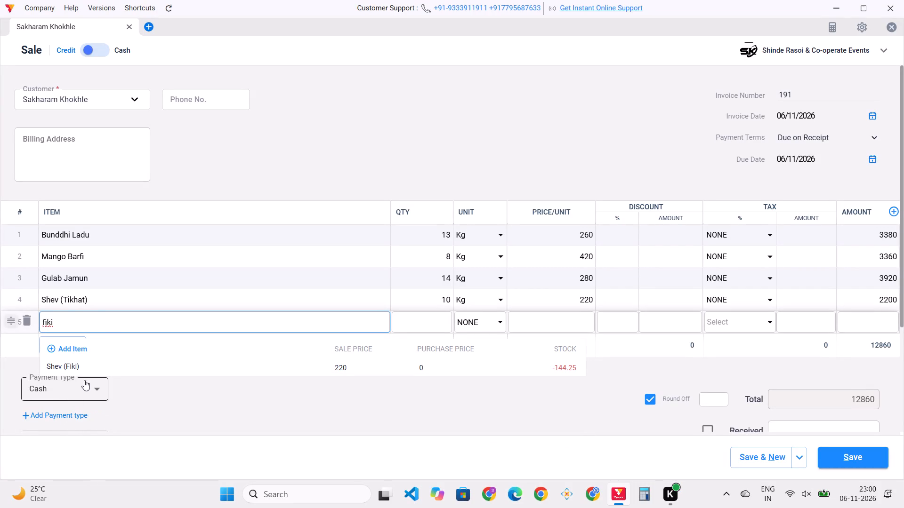
{"action": "left_click", "coordinate": [100, 373]}
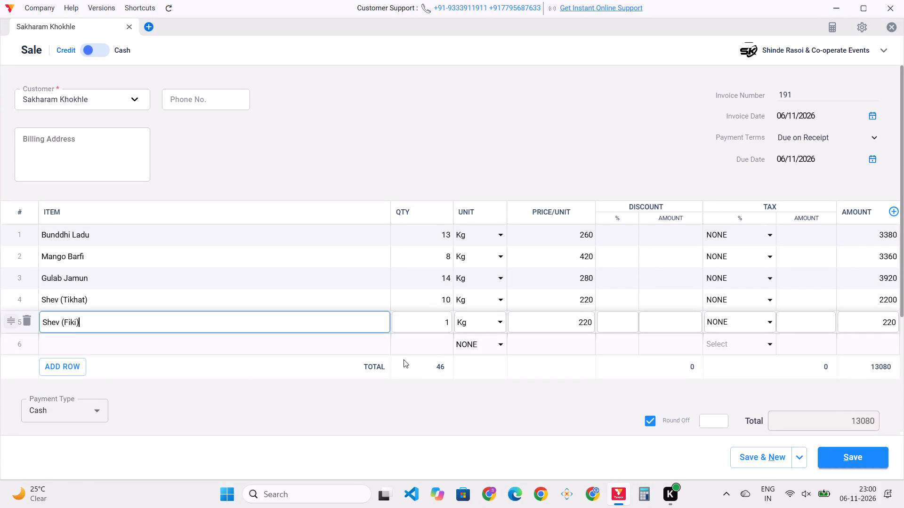
{"action": "left_click", "coordinate": [449, 324]}
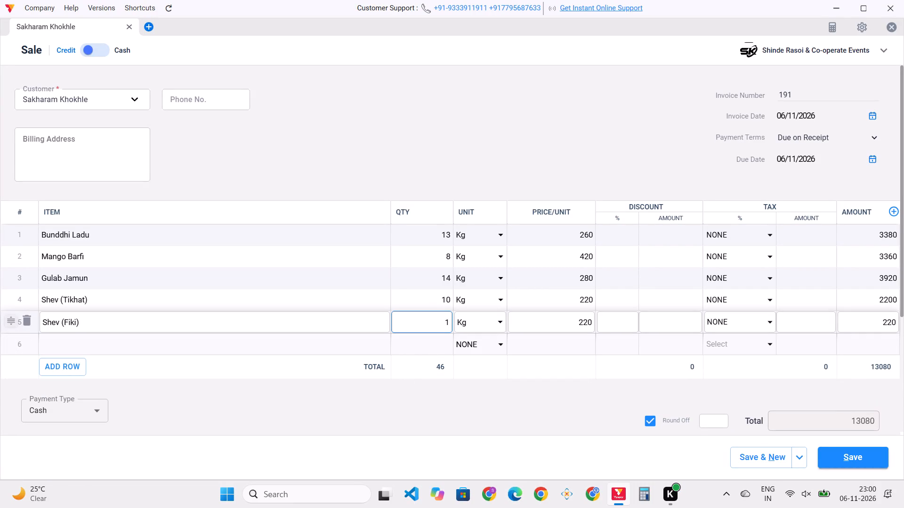
{"action": "key", "text": "BackSpace"}
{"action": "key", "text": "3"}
Add Chivda (Bhadang) as the sixth item of the sale with a quantity of 10 kg.
{"action": "left_click", "coordinate": [228, 349]}
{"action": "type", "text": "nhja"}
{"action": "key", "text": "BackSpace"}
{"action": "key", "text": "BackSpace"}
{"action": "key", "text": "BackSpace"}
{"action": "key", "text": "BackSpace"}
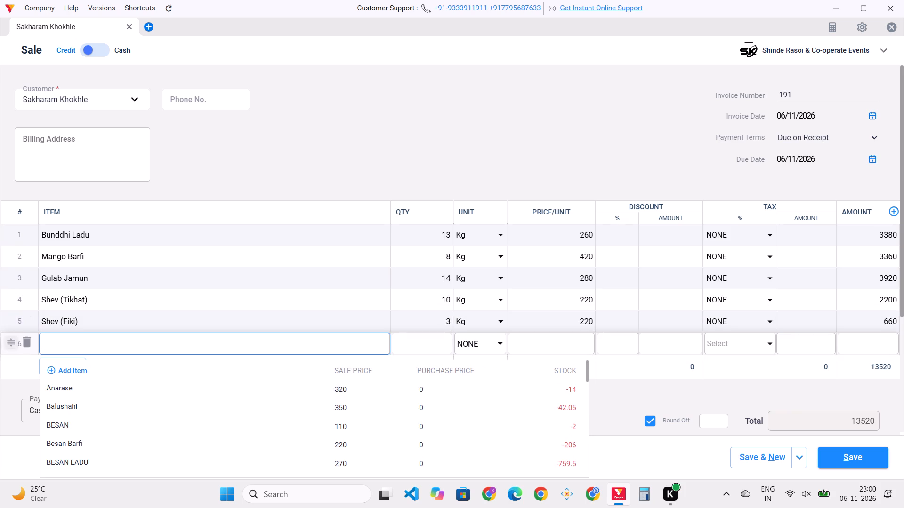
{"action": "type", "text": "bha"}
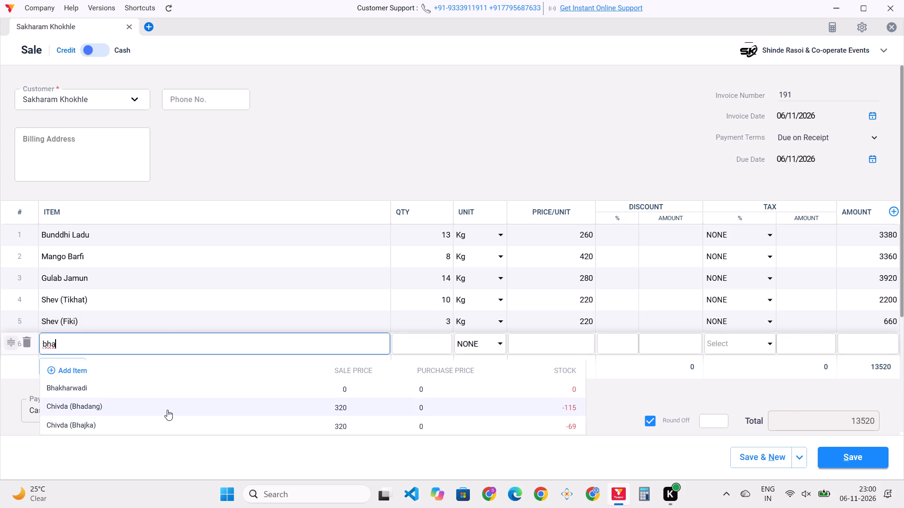
{"action": "left_click", "coordinate": [167, 410]}
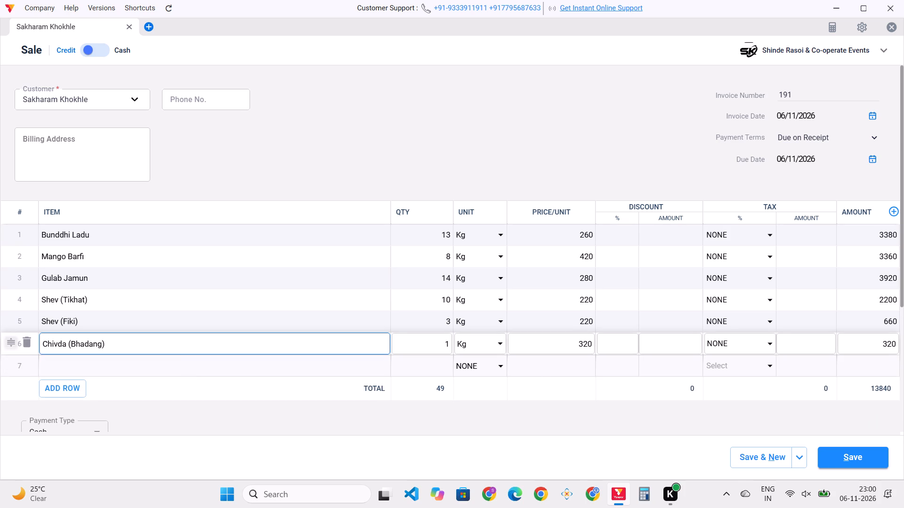
{"action": "left_click", "coordinate": [449, 343]}
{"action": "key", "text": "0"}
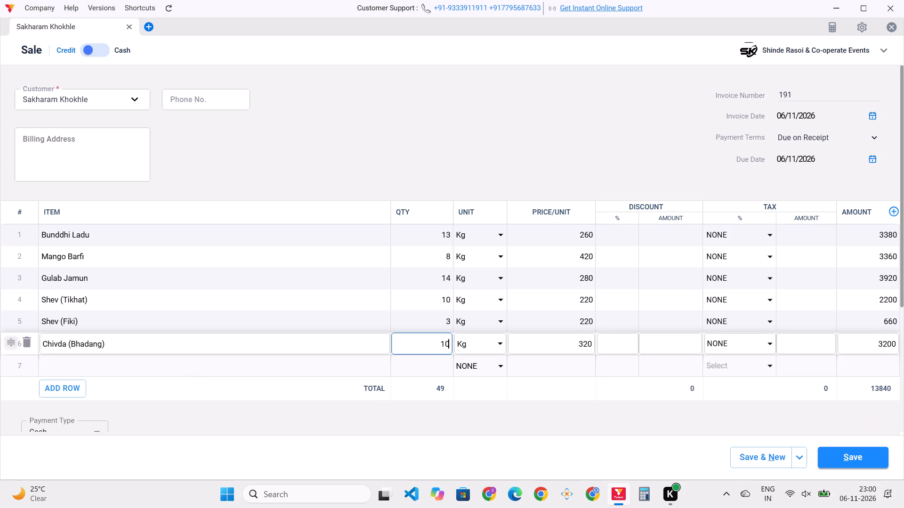
Add Chivda (Kranti) as the seventh item of the sale with a quantity of 15 kg.
{"action": "left_click", "coordinate": [135, 365]}
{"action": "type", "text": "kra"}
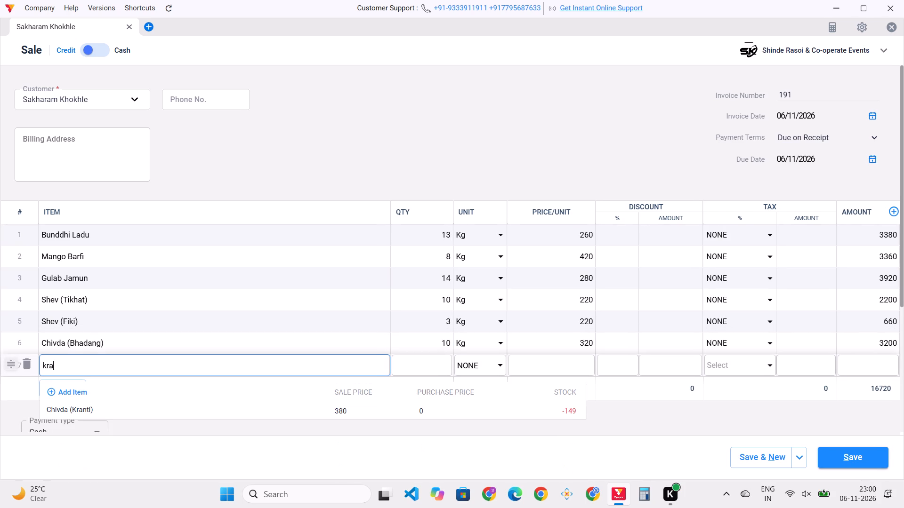
{"action": "left_click", "coordinate": [118, 411]}
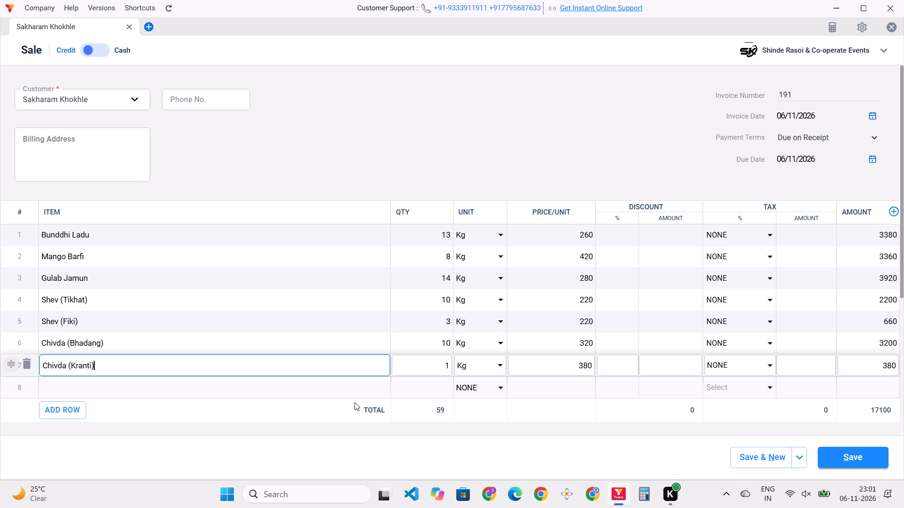
{"action": "left_click", "coordinate": [451, 367]}
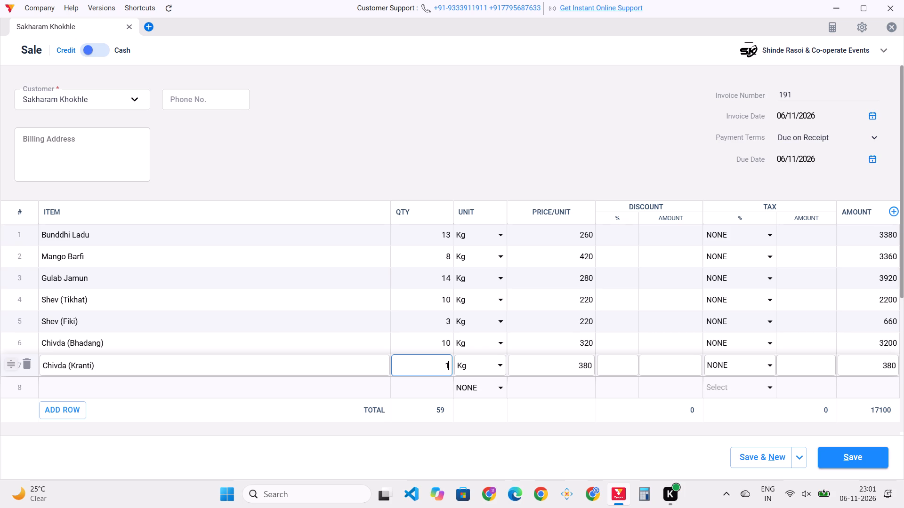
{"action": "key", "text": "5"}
Add Papadi as the eighth item of the sale with a quantity of 3 kg.
{"action": "left_click", "coordinate": [224, 388]}
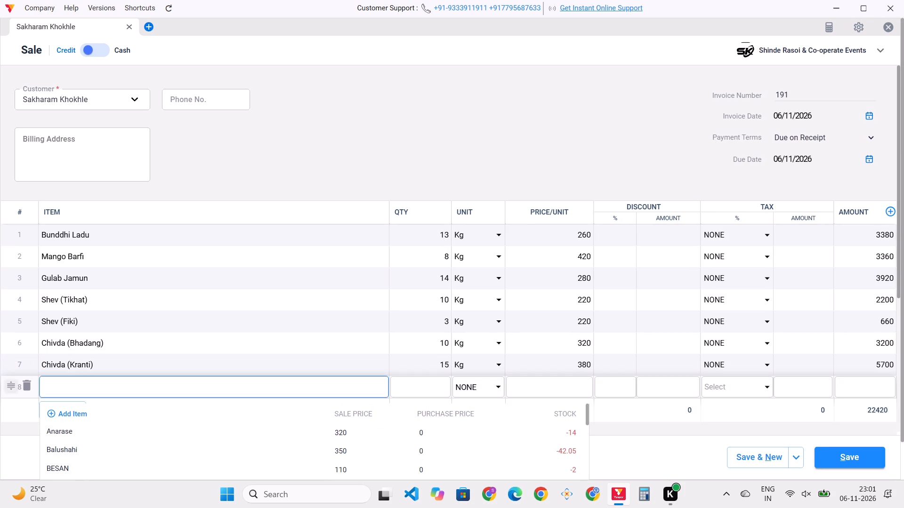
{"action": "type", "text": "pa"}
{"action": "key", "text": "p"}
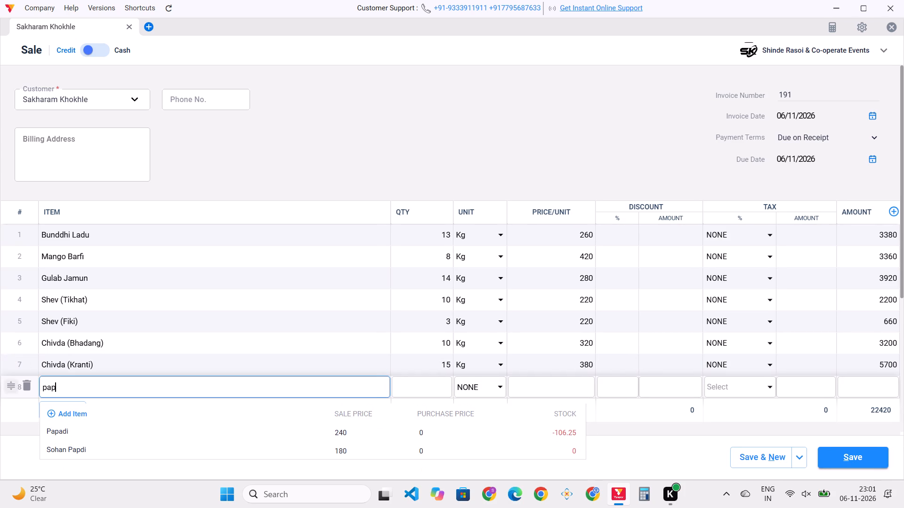
{"action": "left_click", "coordinate": [178, 430]}
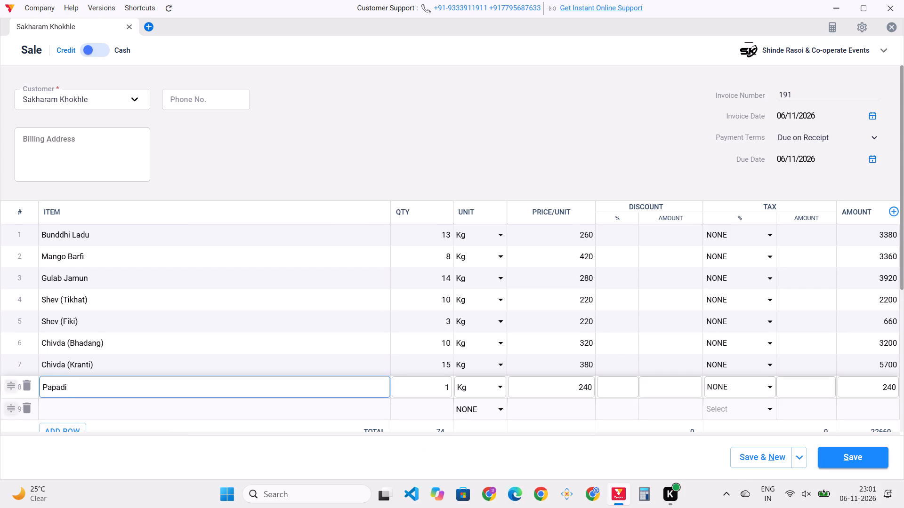
{"action": "left_click", "coordinate": [451, 392]}
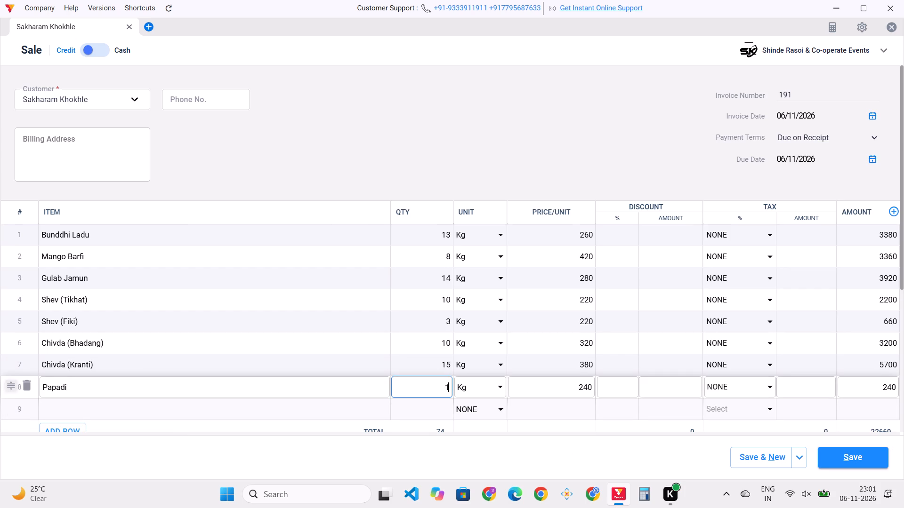
{"action": "key", "text": "BackSpace"}
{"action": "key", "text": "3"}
Check over the item rows of the sale and enter the customer's phone number.
{"action": "scroll", "coordinate": [148, 373], "scroll_direction": "down", "scroll_amount": 1}
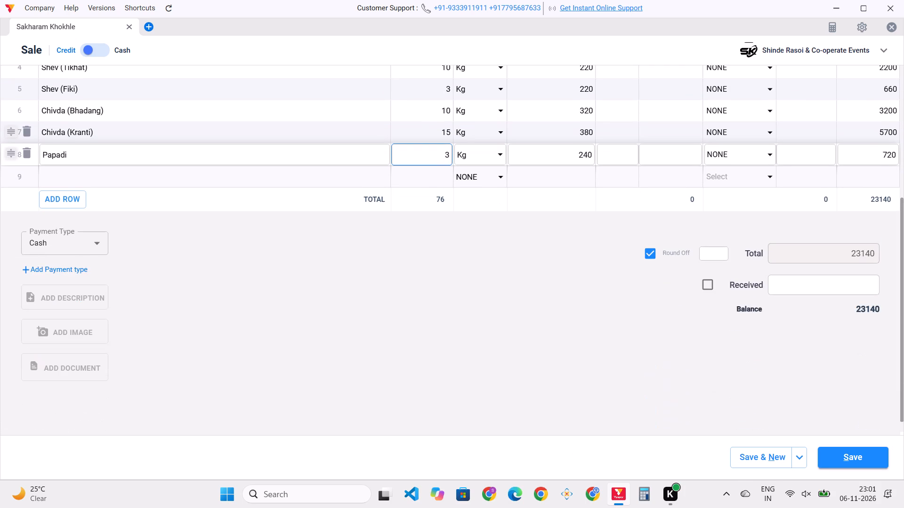
{"action": "scroll", "coordinate": [148, 373], "scroll_direction": "down", "scroll_amount": 1}
{"action": "scroll", "coordinate": [148, 373], "scroll_direction": "up", "scroll_amount": 2}
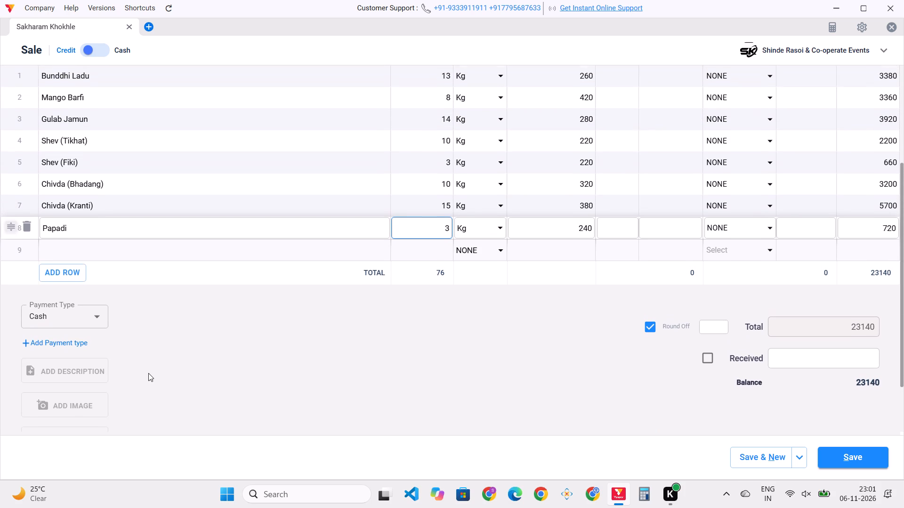
{"action": "scroll", "coordinate": [148, 373], "scroll_direction": "up", "scroll_amount": 2}
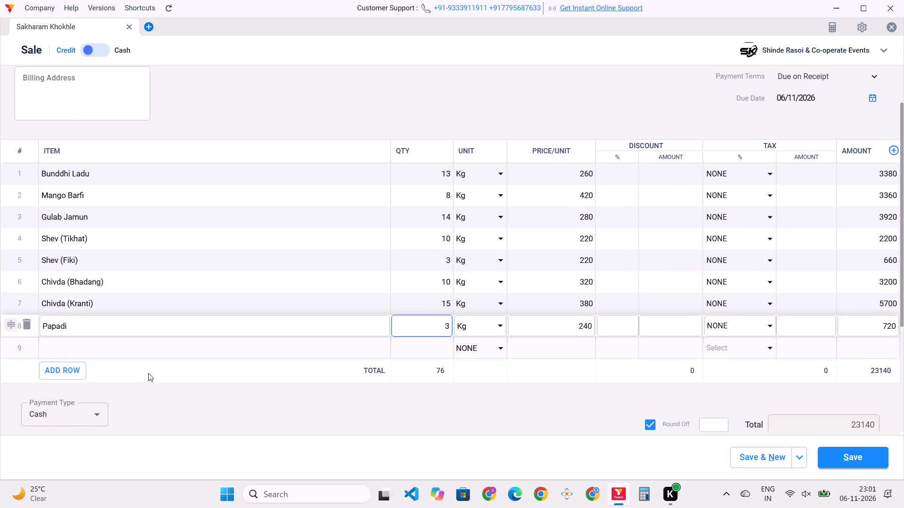
{"action": "scroll", "coordinate": [148, 373], "scroll_direction": "up", "scroll_amount": 1}
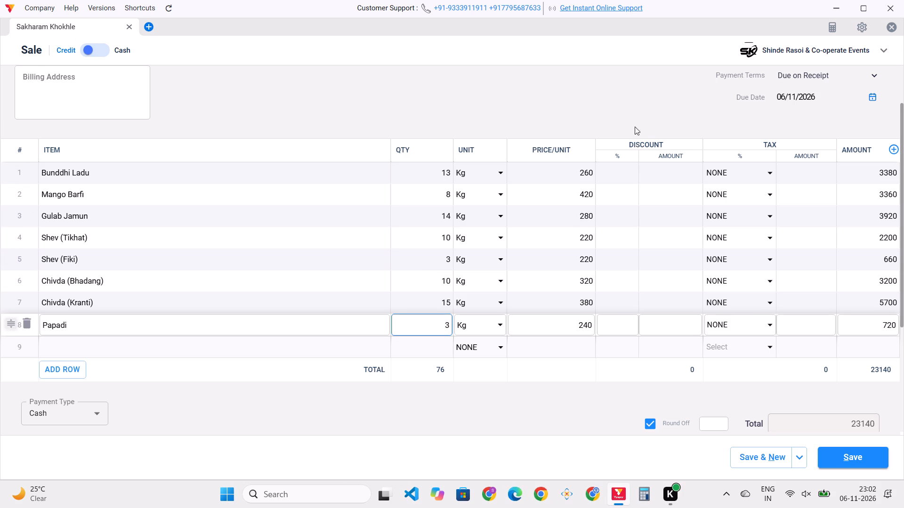
{"action": "scroll", "coordinate": [637, 117], "scroll_direction": "up", "scroll_amount": 3}
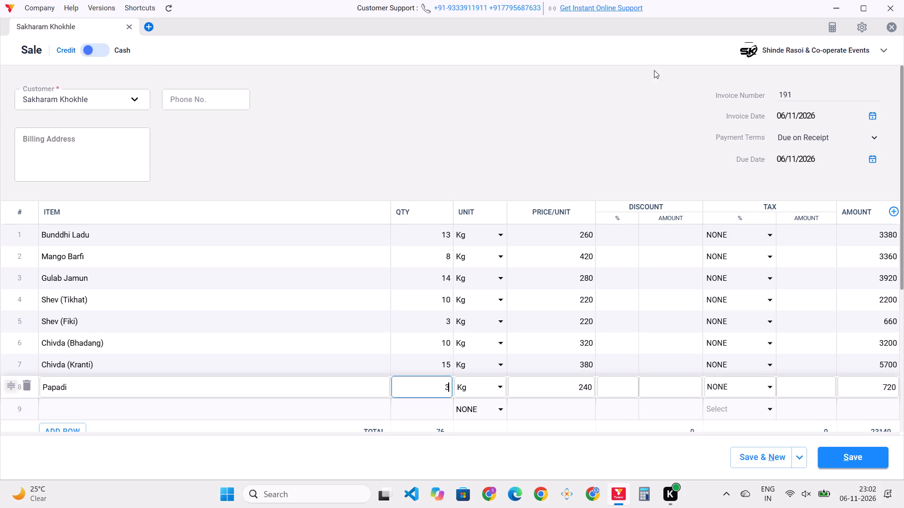
{"action": "left_click", "coordinate": [213, 96]}
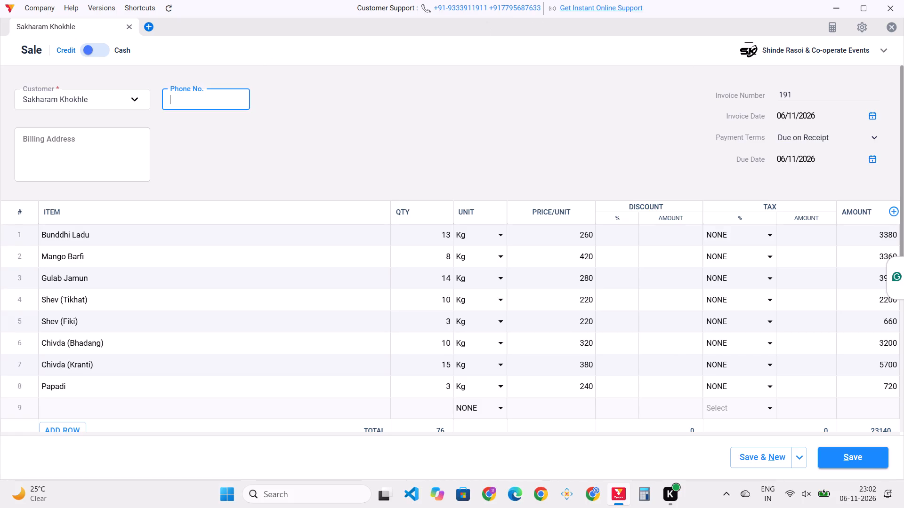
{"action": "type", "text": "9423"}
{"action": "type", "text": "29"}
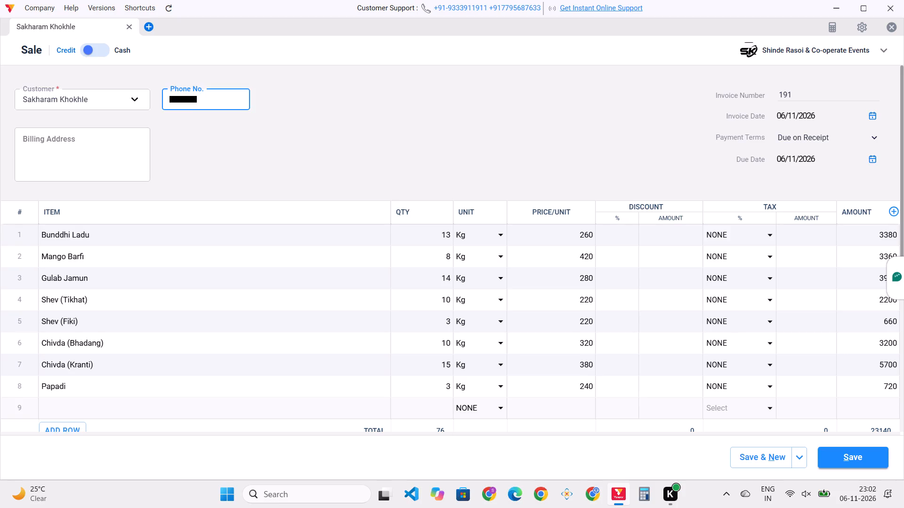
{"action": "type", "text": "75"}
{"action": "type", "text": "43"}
Save sale invoice 191, start a new sale, and dismiss the notification.
{"action": "left_click", "coordinate": [765, 455]}
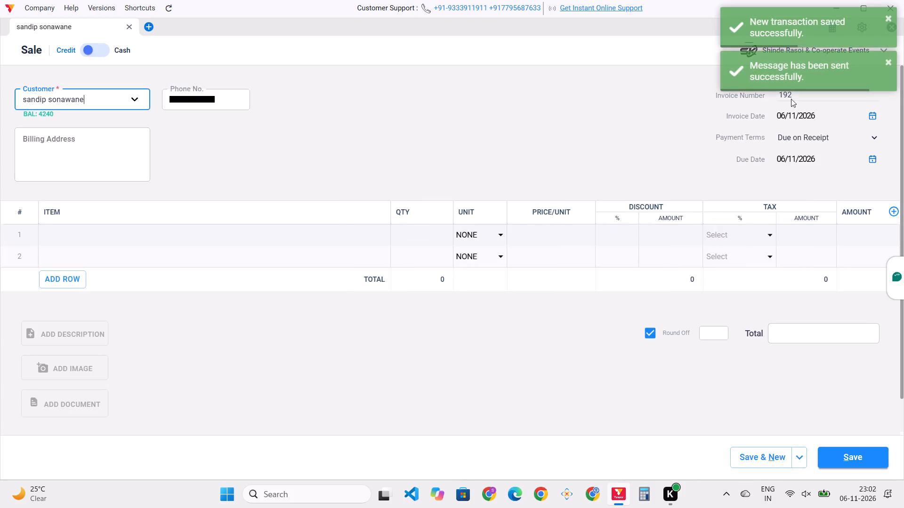
{"action": "left_click", "coordinate": [564, 137]}
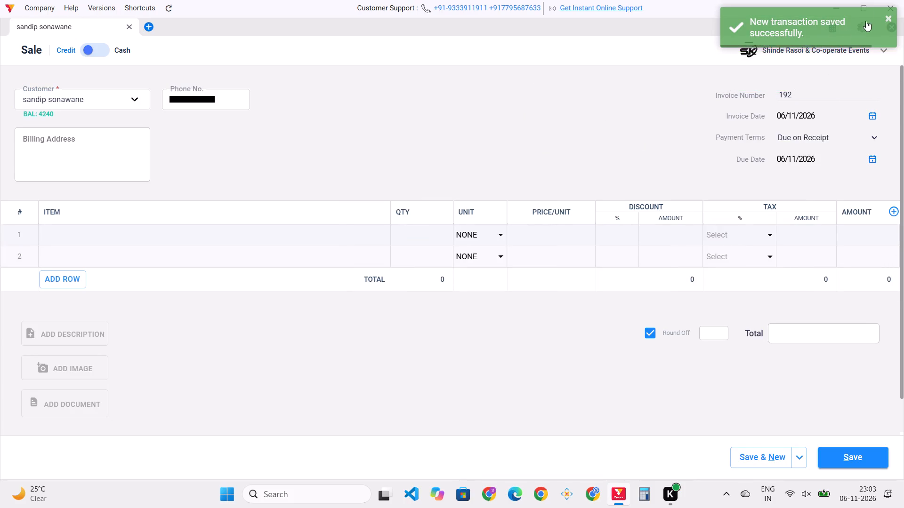
{"action": "left_click", "coordinate": [889, 19]}
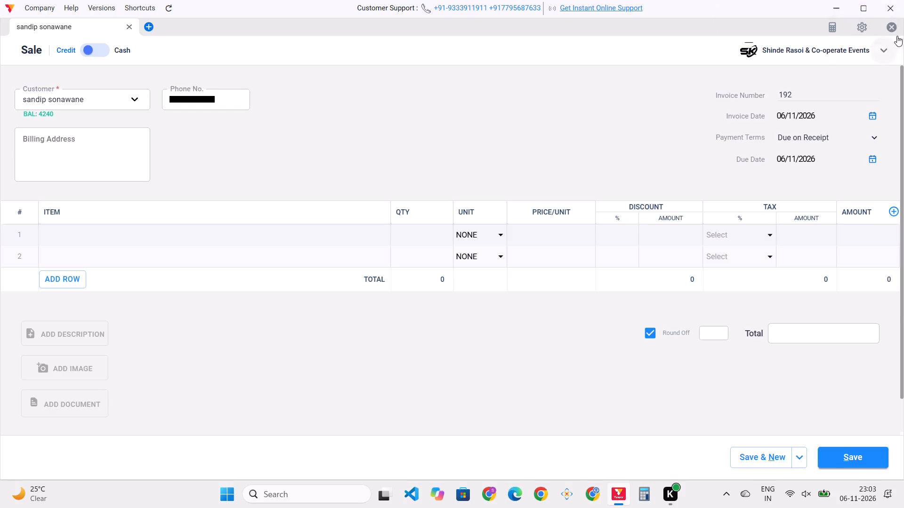
Close the new empty sale, discarding its changes.
{"action": "left_click", "coordinate": [892, 23]}
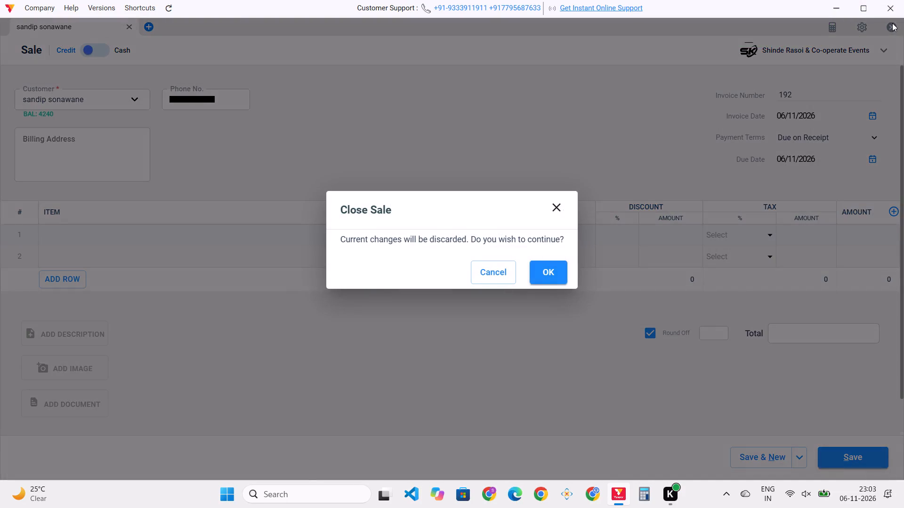
{"action": "left_click", "coordinate": [544, 276]}
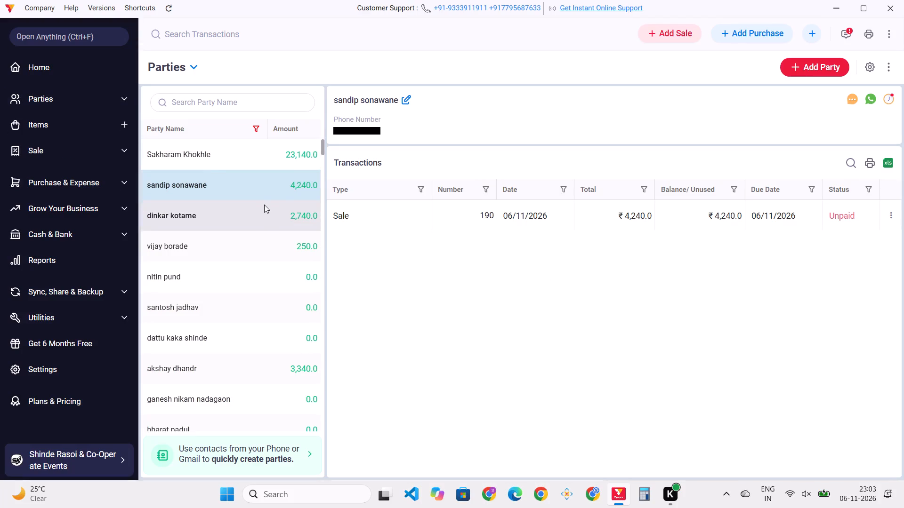
Look through the party balances and sort the party list by amount.
{"action": "scroll", "coordinate": [264, 205], "scroll_direction": "down", "scroll_amount": 3}
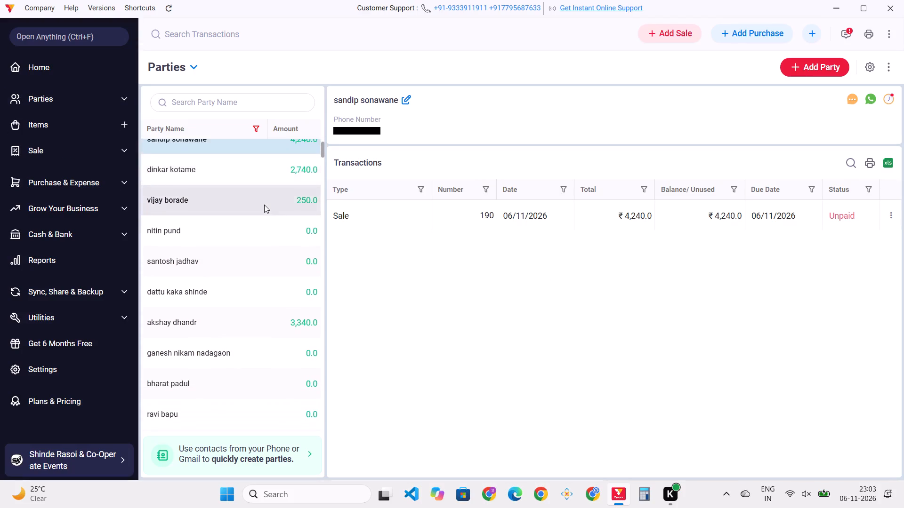
{"action": "scroll", "coordinate": [264, 205], "scroll_direction": "down", "scroll_amount": 6}
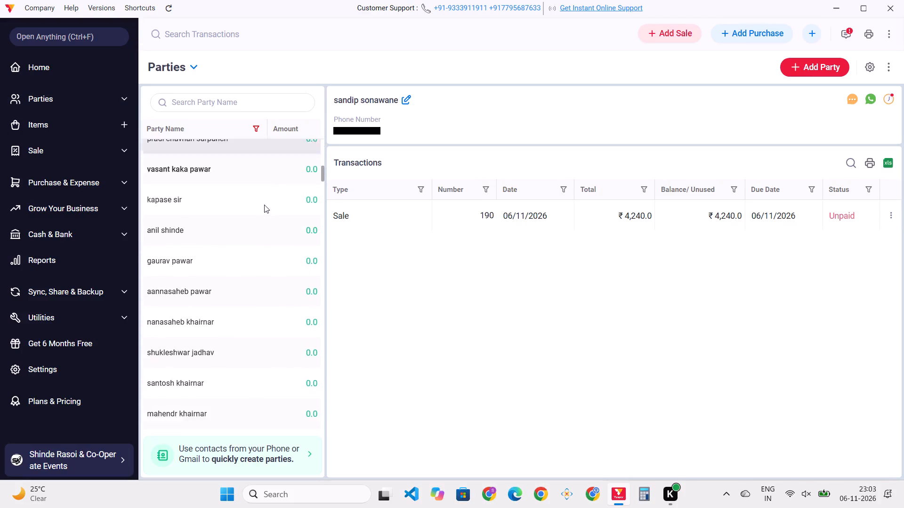
{"action": "scroll", "coordinate": [264, 205], "scroll_direction": "down", "scroll_amount": 7}
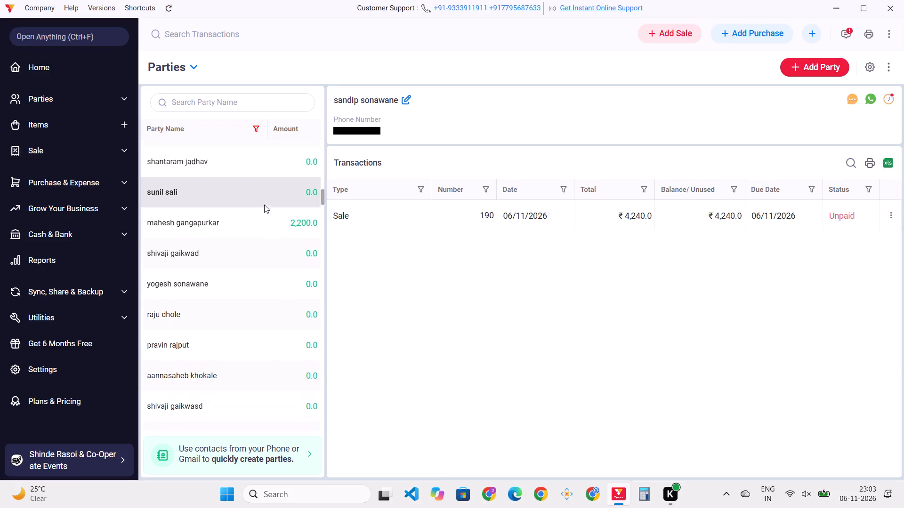
{"action": "left_click", "coordinate": [283, 128]}
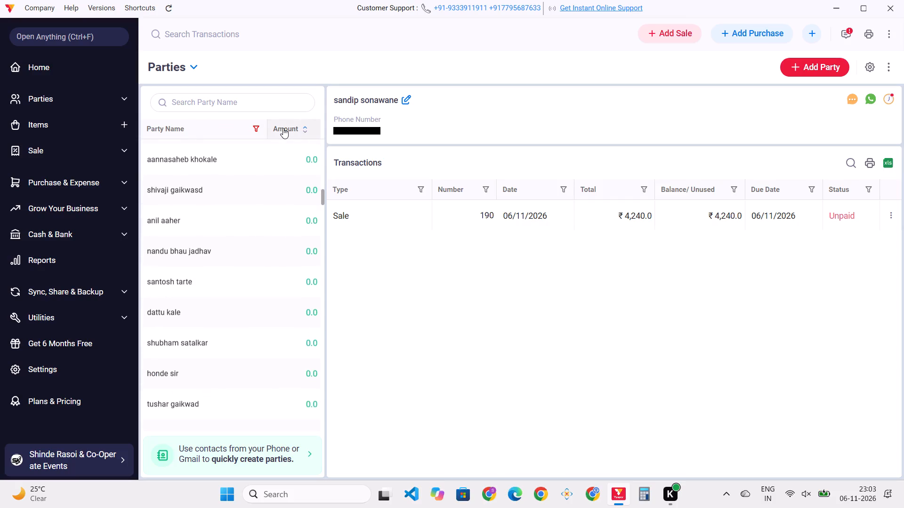
Filter the party list to show only To Receive parties and look through their balances.
{"action": "left_click", "coordinate": [257, 127]}
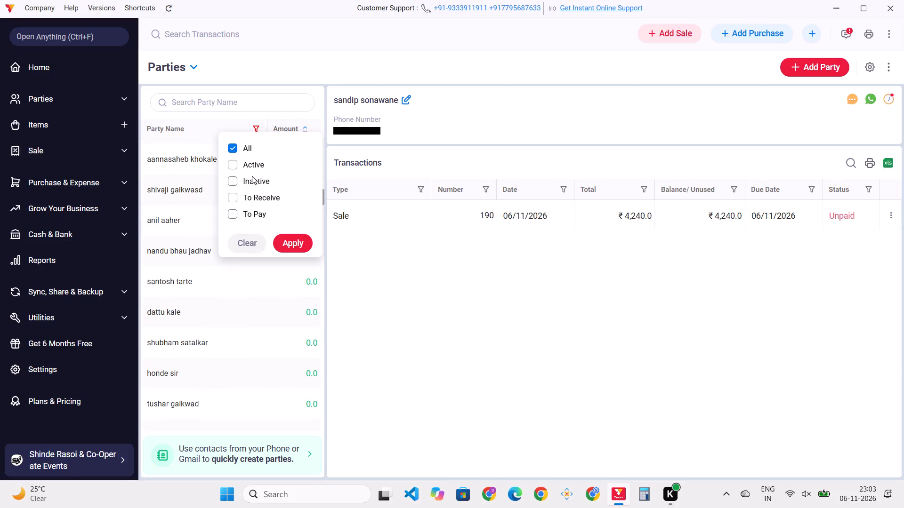
{"action": "left_click", "coordinate": [247, 199]}
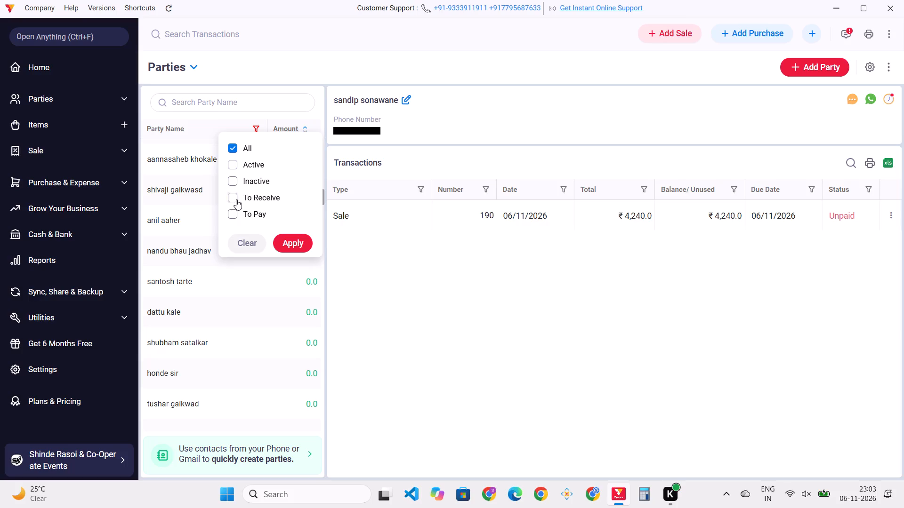
{"action": "left_click", "coordinate": [236, 199]}
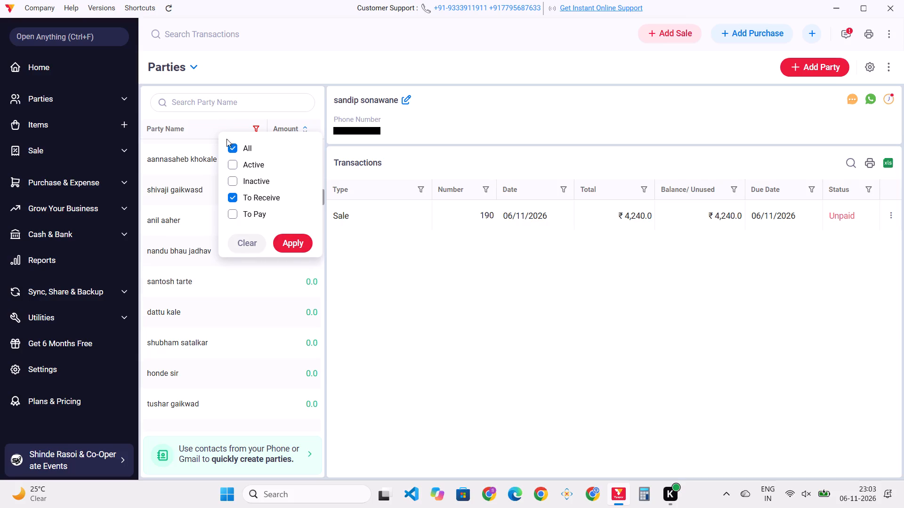
{"action": "left_click", "coordinate": [231, 144]}
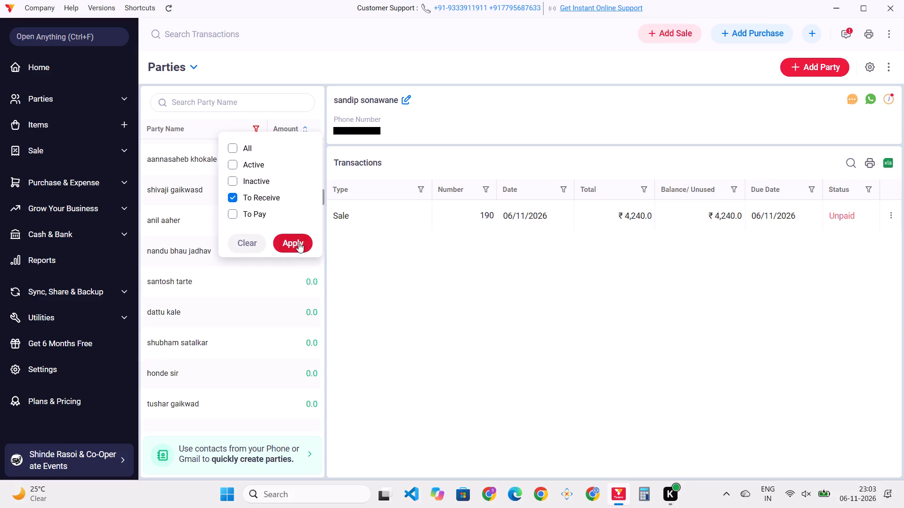
{"action": "left_click", "coordinate": [299, 242]}
{"action": "scroll", "coordinate": [242, 209], "scroll_direction": "down", "scroll_amount": 2}
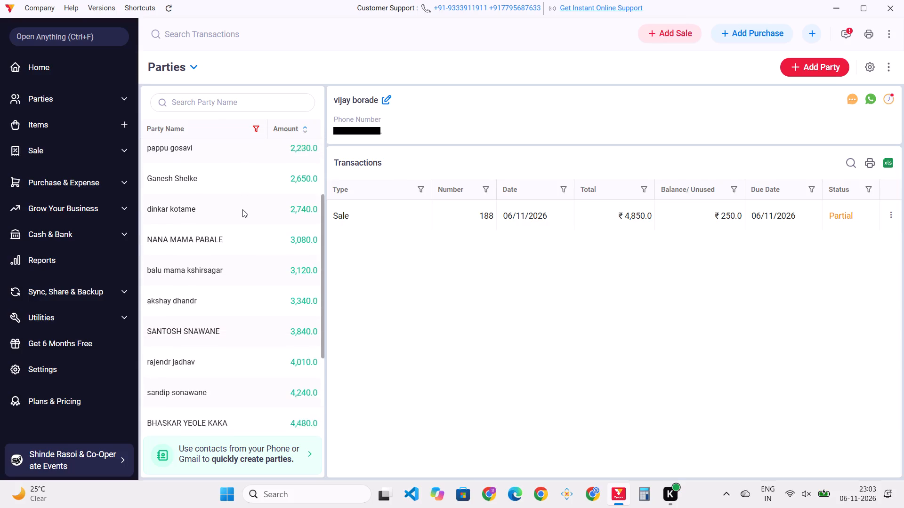
{"action": "scroll", "coordinate": [242, 209], "scroll_direction": "down", "scroll_amount": 5}
{"action": "scroll", "coordinate": [242, 209], "scroll_direction": "up", "scroll_amount": 4}
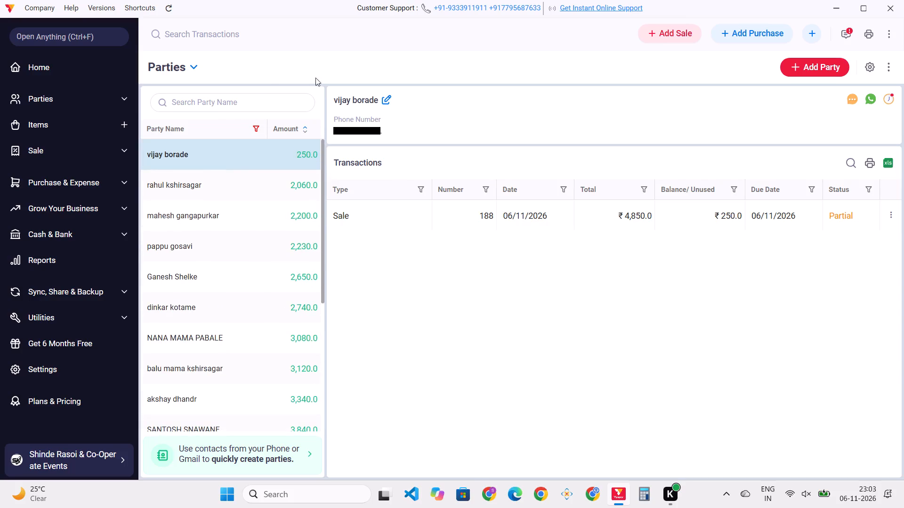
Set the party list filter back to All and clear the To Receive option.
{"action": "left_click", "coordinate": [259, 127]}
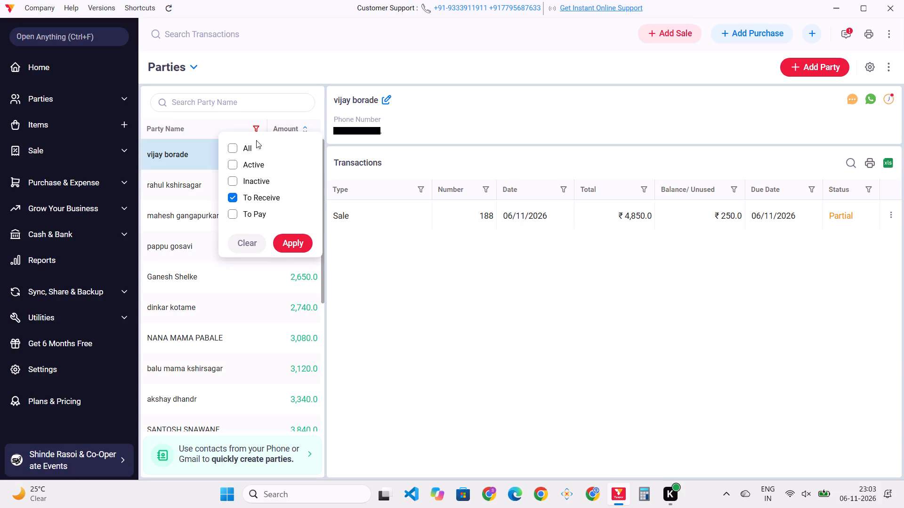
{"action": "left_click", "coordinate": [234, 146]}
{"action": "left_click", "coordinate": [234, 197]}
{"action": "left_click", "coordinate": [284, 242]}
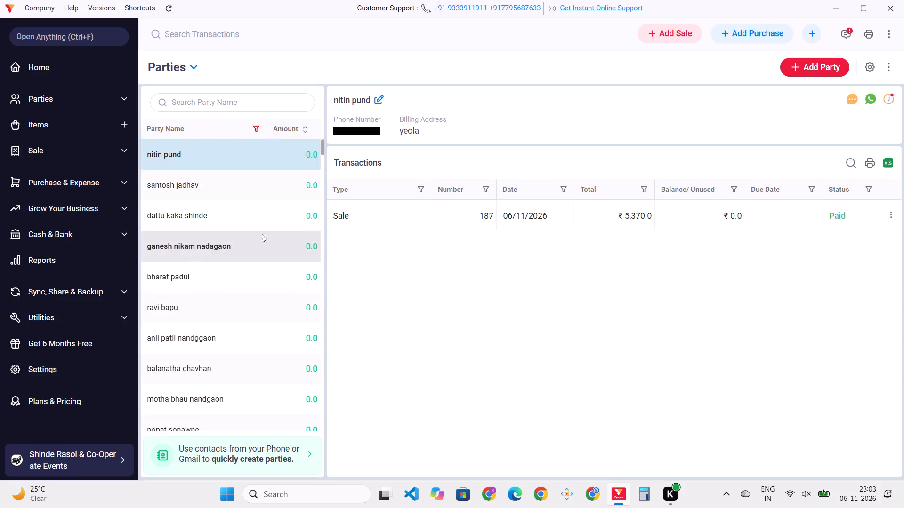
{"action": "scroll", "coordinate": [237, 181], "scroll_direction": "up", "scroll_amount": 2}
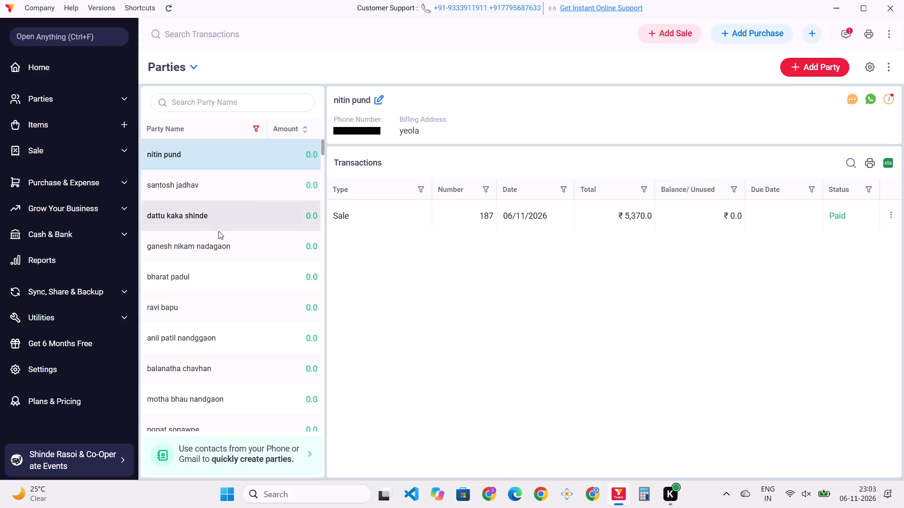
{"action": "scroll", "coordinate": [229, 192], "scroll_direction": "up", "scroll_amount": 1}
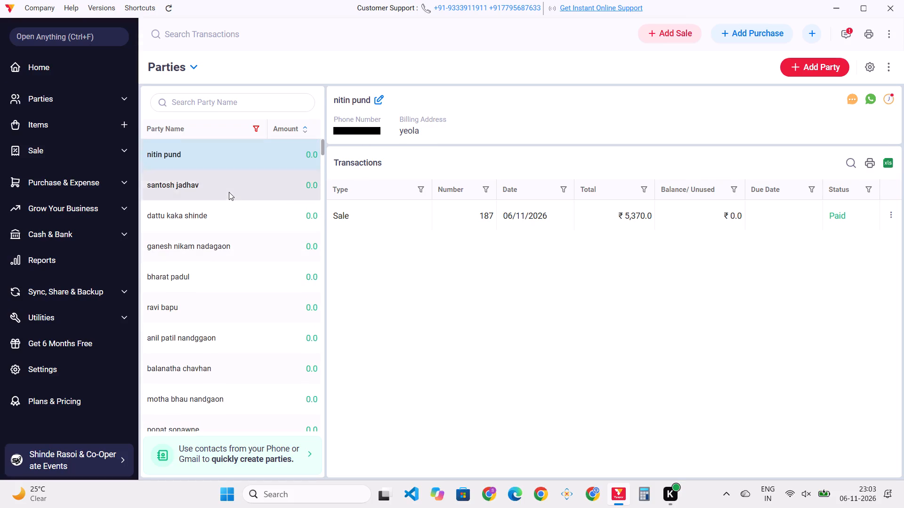
Reopen Party Details to reload the party list and return to its first entries.
{"action": "left_click", "coordinate": [49, 96]}
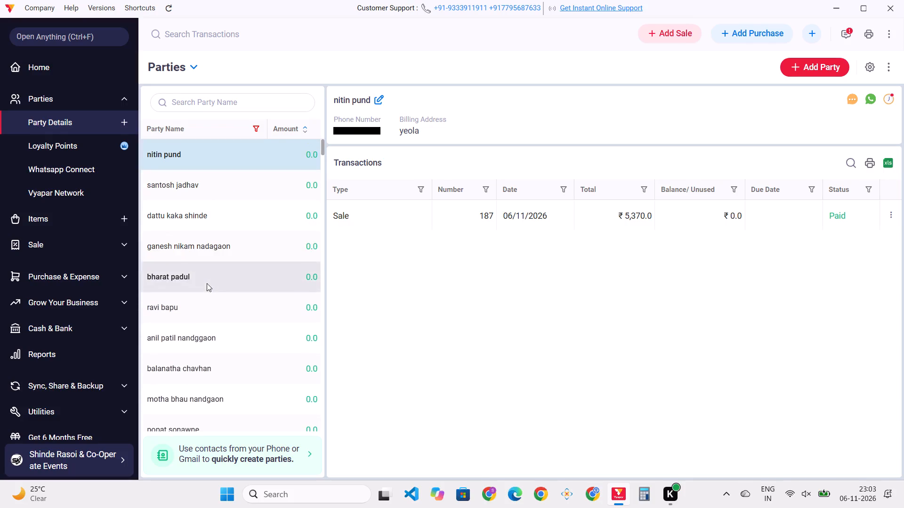
{"action": "left_click", "coordinate": [32, 127]}
{"action": "scroll", "coordinate": [283, 268], "scroll_direction": "up", "scroll_amount": 1}
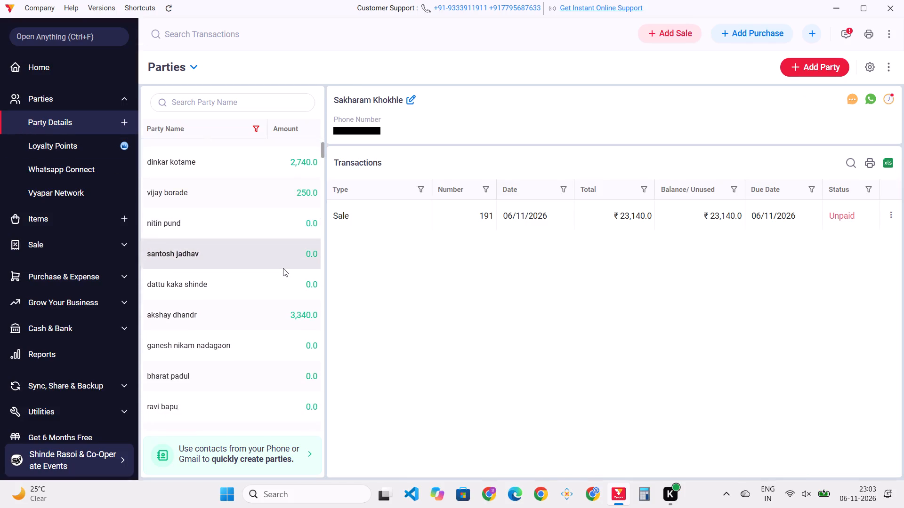
{"action": "scroll", "coordinate": [283, 268], "scroll_direction": "up", "scroll_amount": 1}
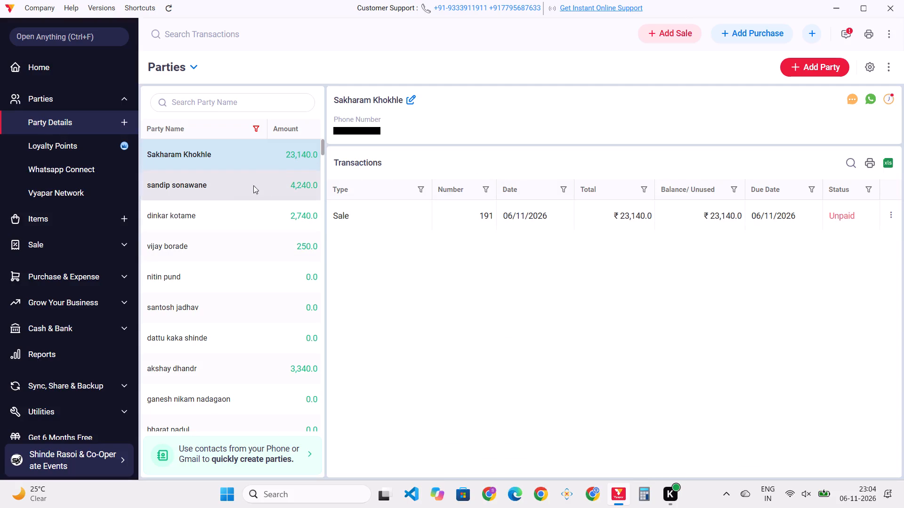
Select the party with sale invoice 189 and view the actions available for that sale.
{"action": "scroll", "coordinate": [241, 198], "scroll_direction": "down", "scroll_amount": 1}
{"action": "left_click", "coordinate": [241, 198]}
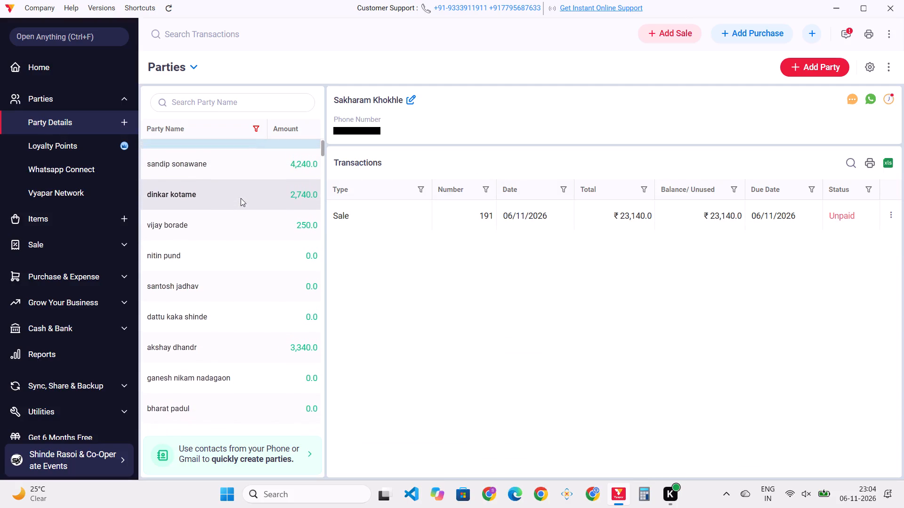
{"action": "scroll", "coordinate": [263, 212], "scroll_direction": "up", "scroll_amount": 1}
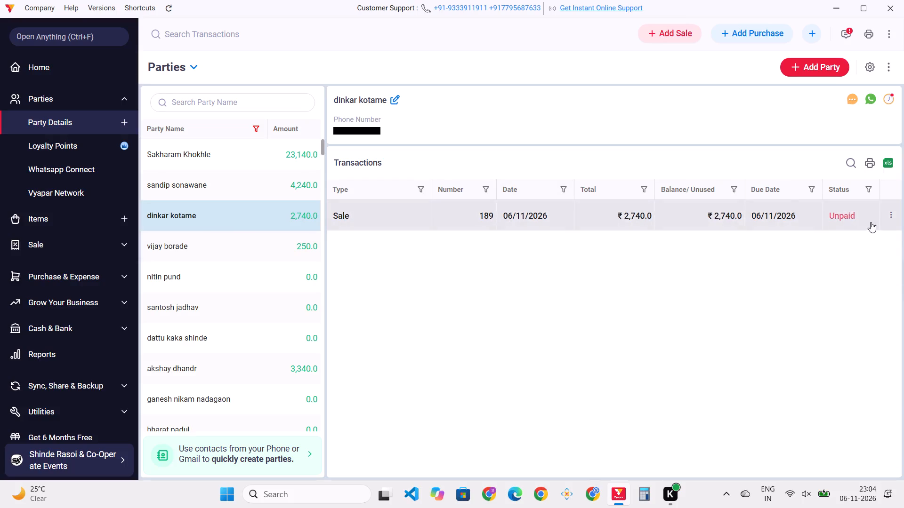
{"action": "left_click", "coordinate": [887, 216]}
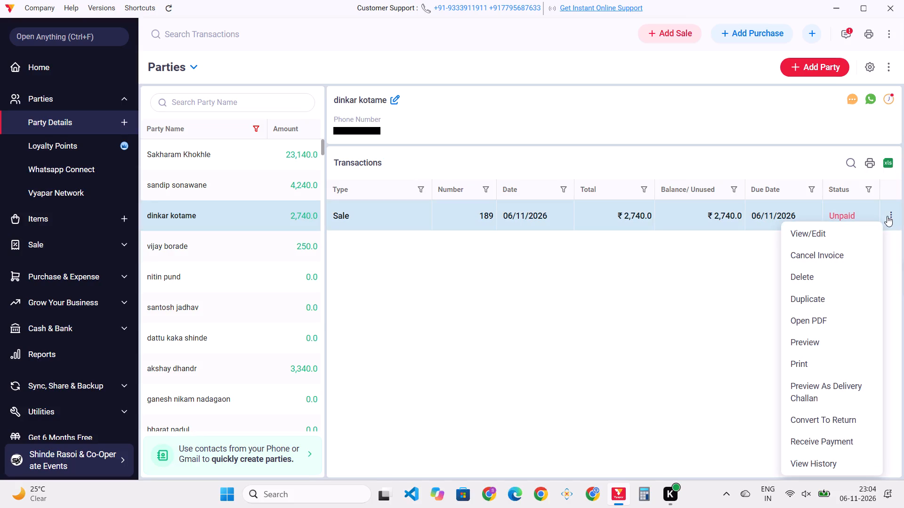
{"action": "left_click", "coordinate": [574, 265]}
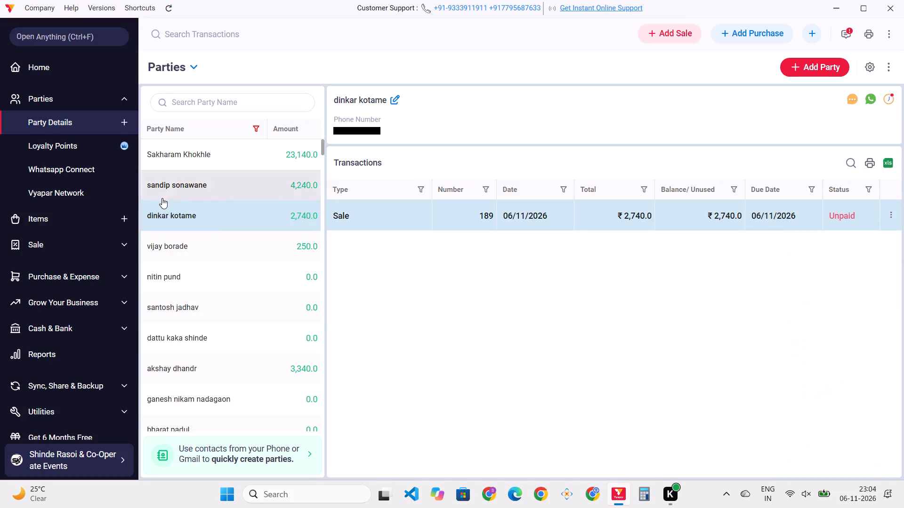
Open sale invoice 190 for editing, mark its full amount of 4240 as received, and save it.
{"action": "left_click", "coordinate": [266, 186]}
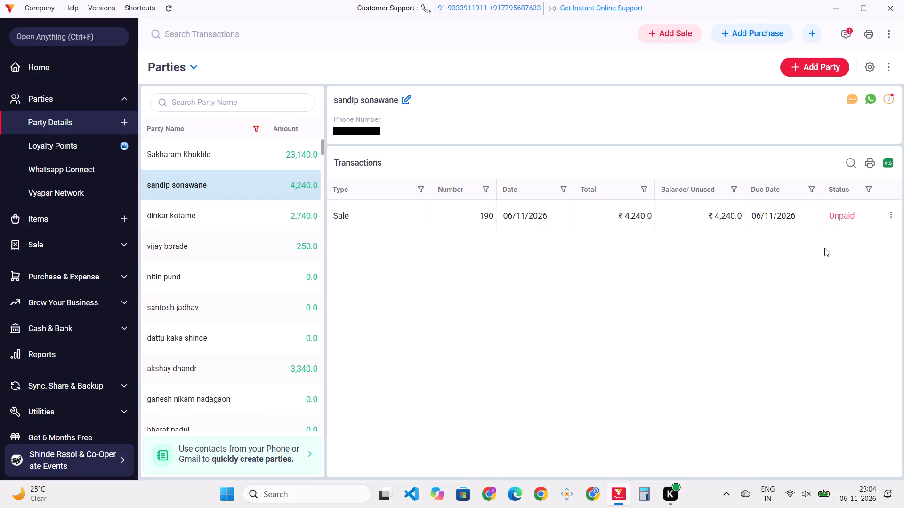
{"action": "left_click", "coordinate": [893, 214]}
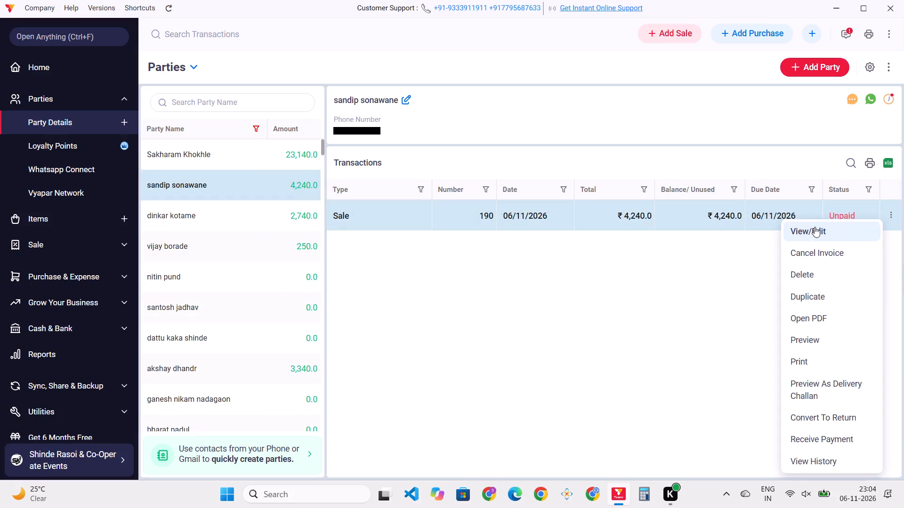
{"action": "left_click", "coordinate": [815, 224]}
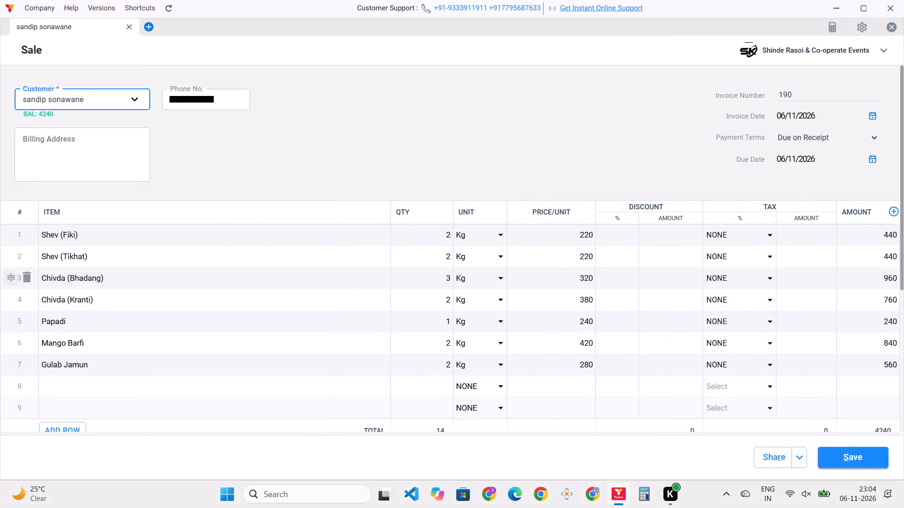
{"action": "scroll", "coordinate": [599, 307], "scroll_direction": "down", "scroll_amount": 2}
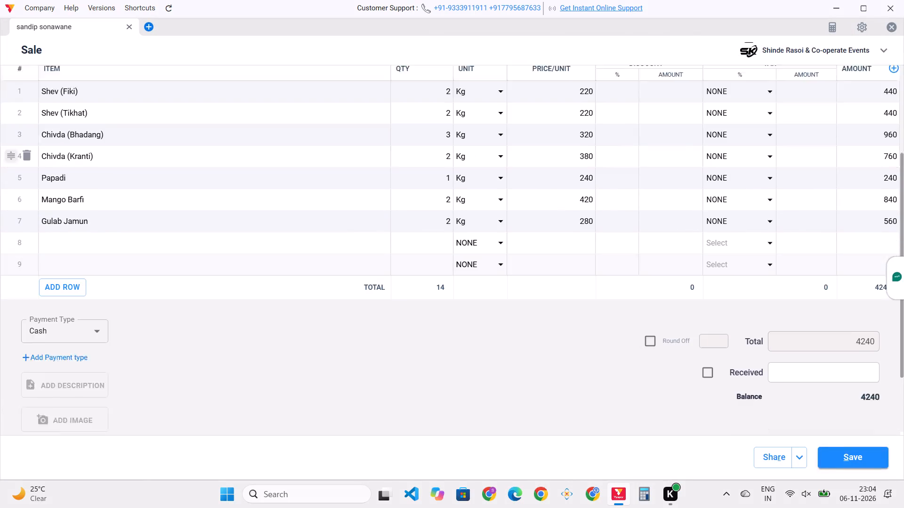
{"action": "scroll", "coordinate": [599, 307], "scroll_direction": "down", "scroll_amount": 1}
{"action": "left_click", "coordinate": [703, 326]}
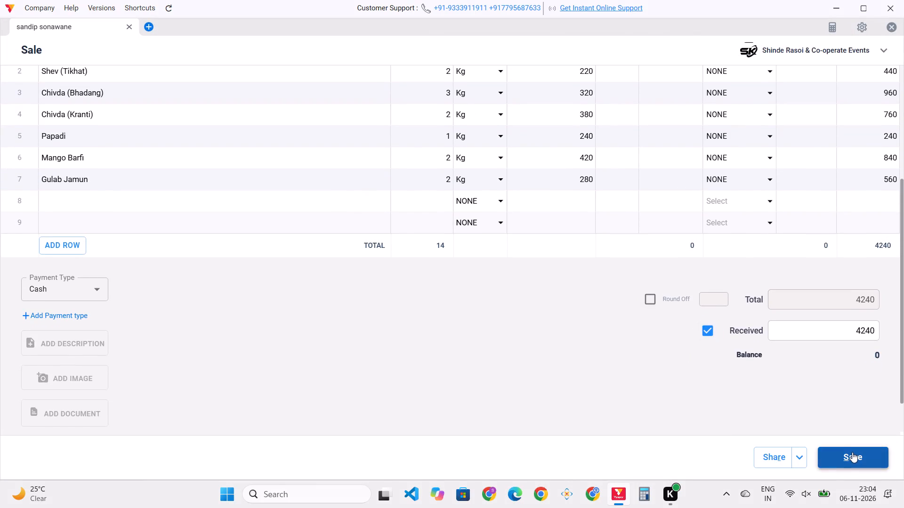
{"action": "left_click", "coordinate": [840, 460]}
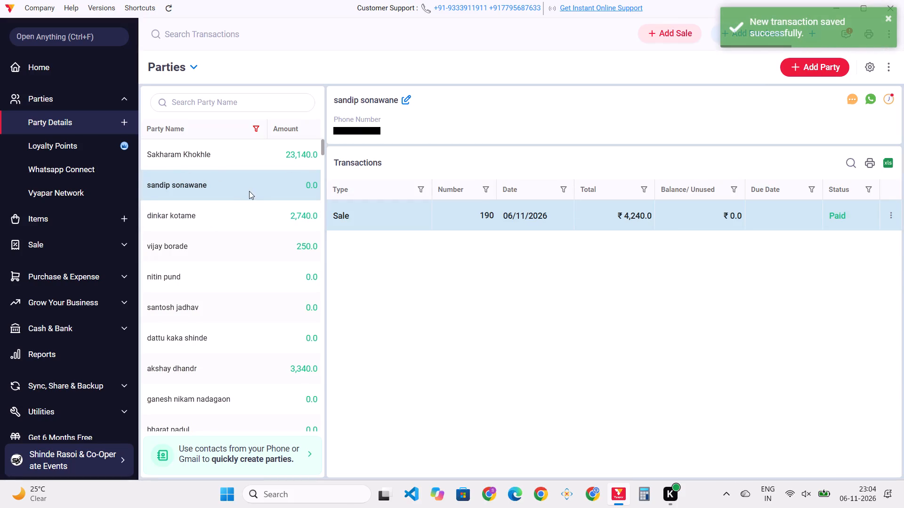
Select the party with sale invoice 189 and open that sale to review its items and payment section.
{"action": "scroll", "coordinate": [249, 191], "scroll_direction": "up", "scroll_amount": 1}
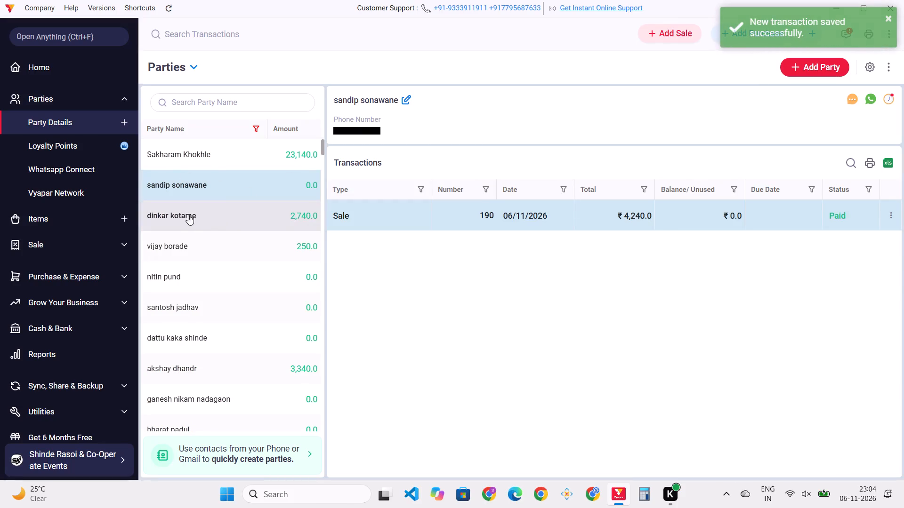
{"action": "left_click", "coordinate": [298, 218]}
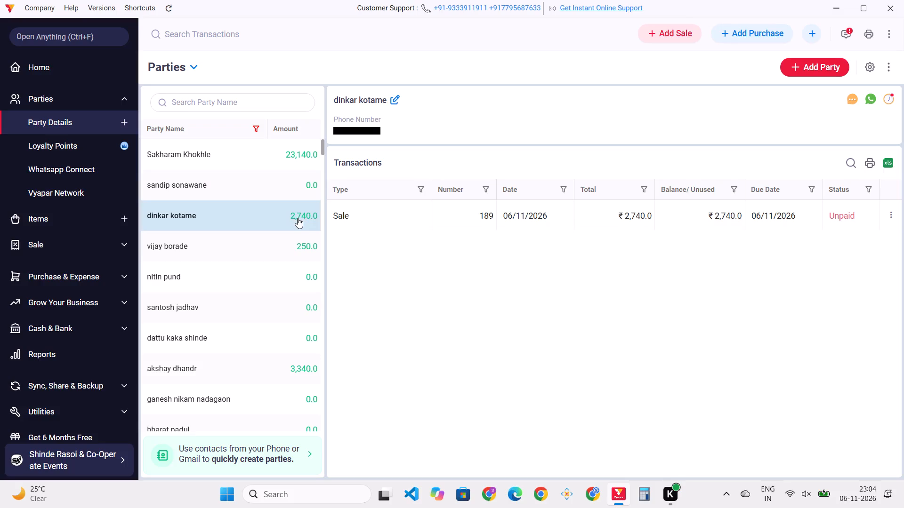
{"action": "left_click", "coordinate": [887, 214]}
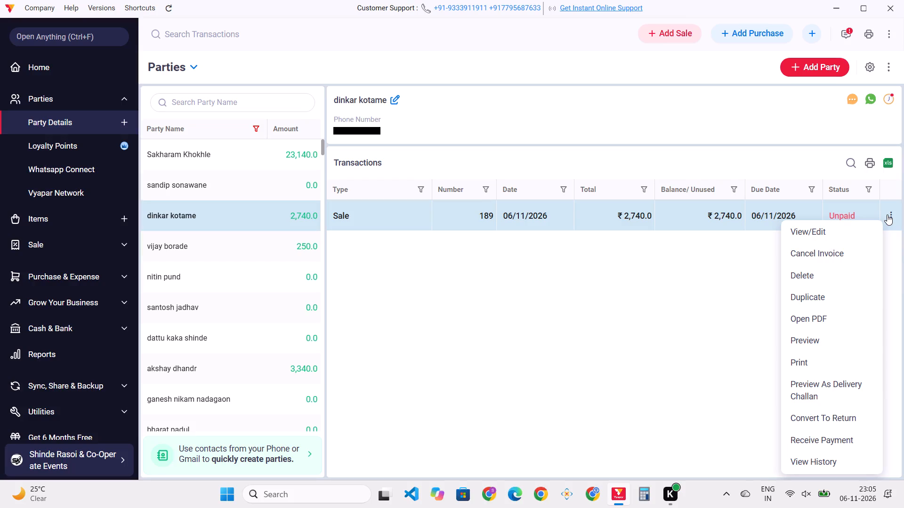
{"action": "left_click", "coordinate": [824, 227]}
{"action": "scroll", "coordinate": [616, 235], "scroll_direction": "down", "scroll_amount": 1}
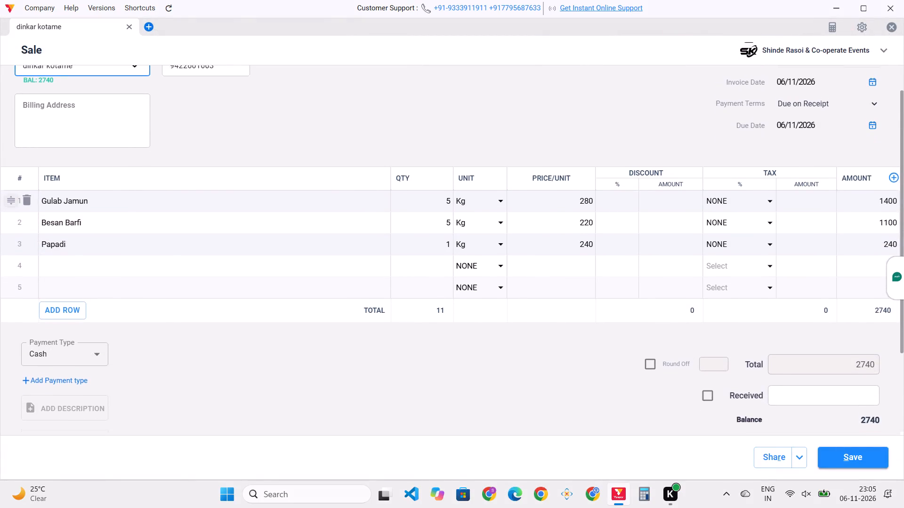
{"action": "scroll", "coordinate": [616, 235], "scroll_direction": "down", "scroll_amount": 1}
{"action": "scroll", "coordinate": [616, 235], "scroll_direction": "up", "scroll_amount": 3}
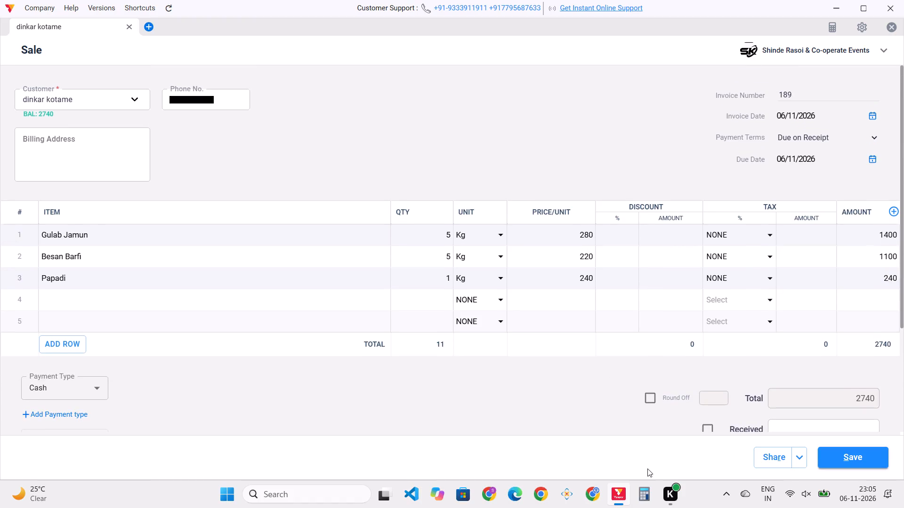
Open the share preview of sale invoice 189, look through the bill, and save and close the preview.
{"action": "left_click", "coordinate": [769, 455]}
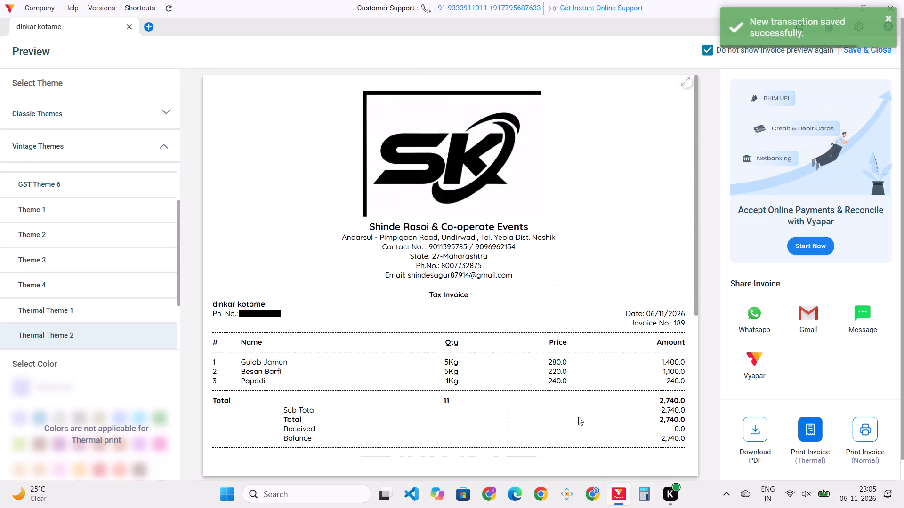
{"action": "scroll", "coordinate": [578, 417], "scroll_direction": "down", "scroll_amount": 1}
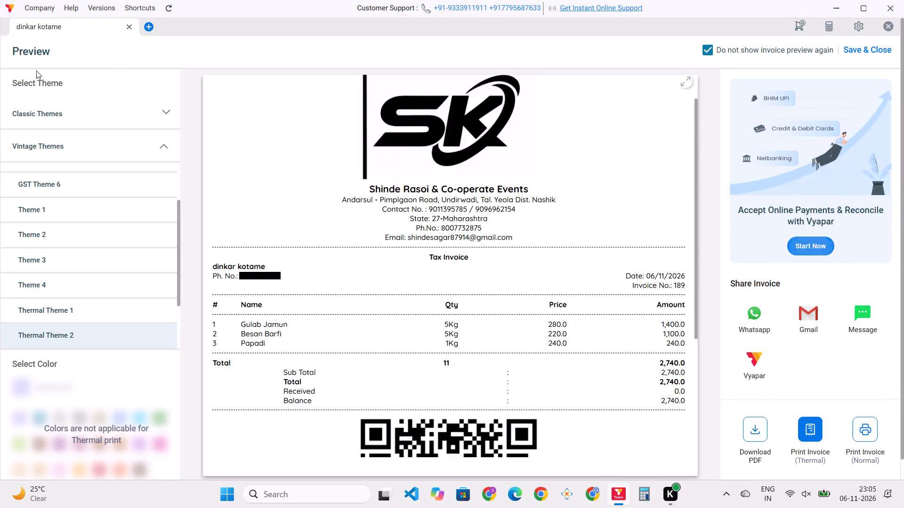
{"action": "left_click", "coordinate": [37, 55]}
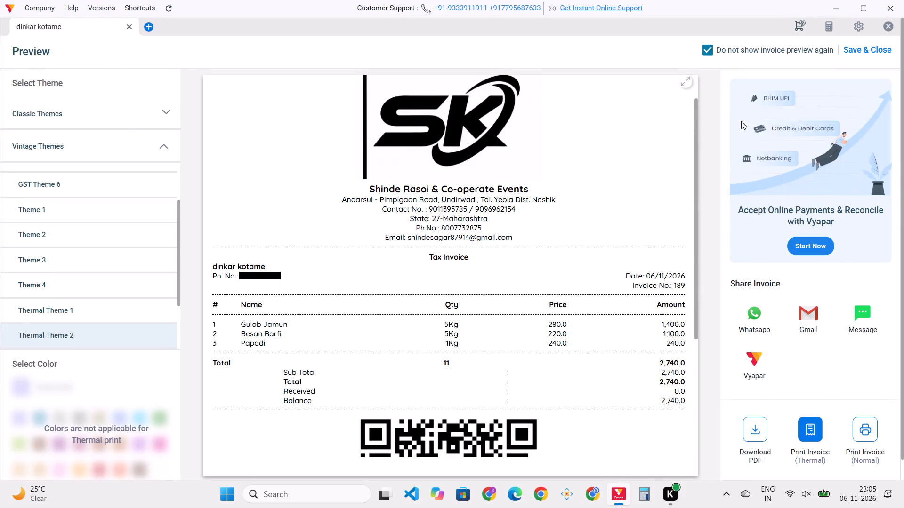
{"action": "left_click", "coordinate": [863, 51]}
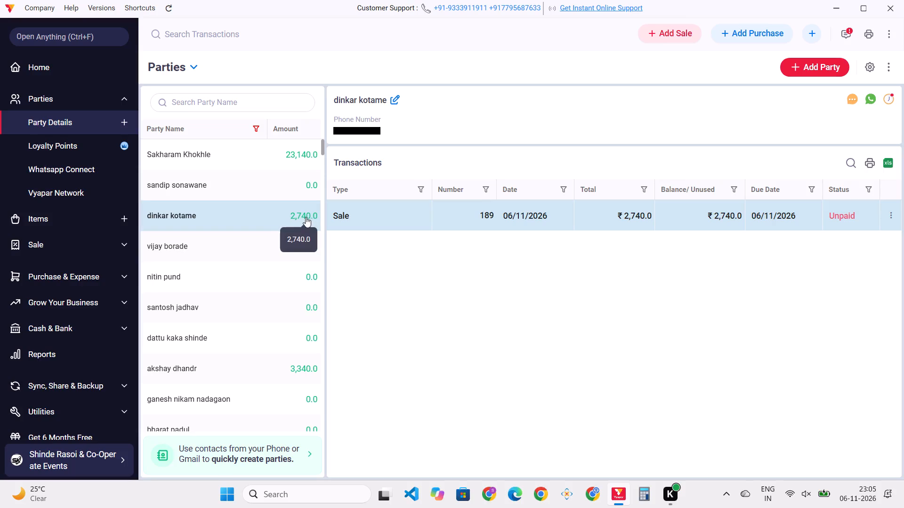
Reopen sale invoice 189 for editing, mark its full amount of 2740 as received, and save it.
{"action": "left_click", "coordinate": [896, 211]}
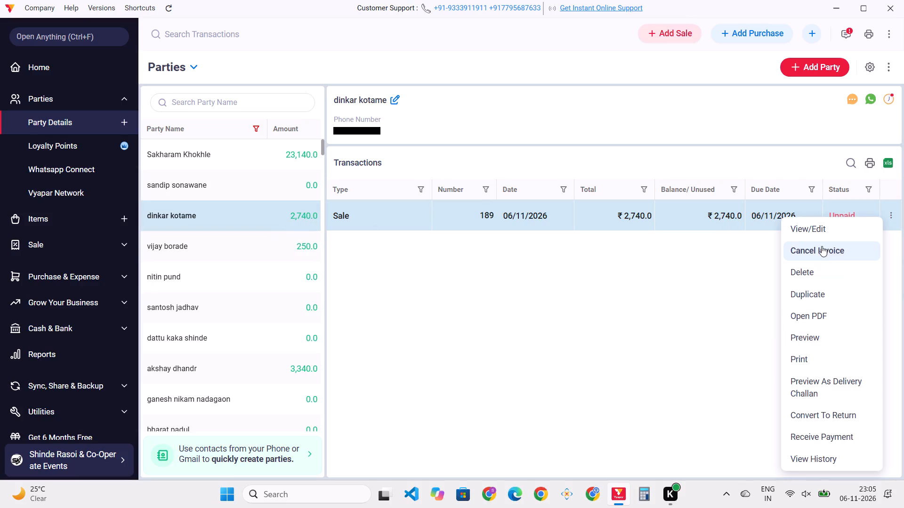
{"action": "left_click", "coordinate": [820, 229]}
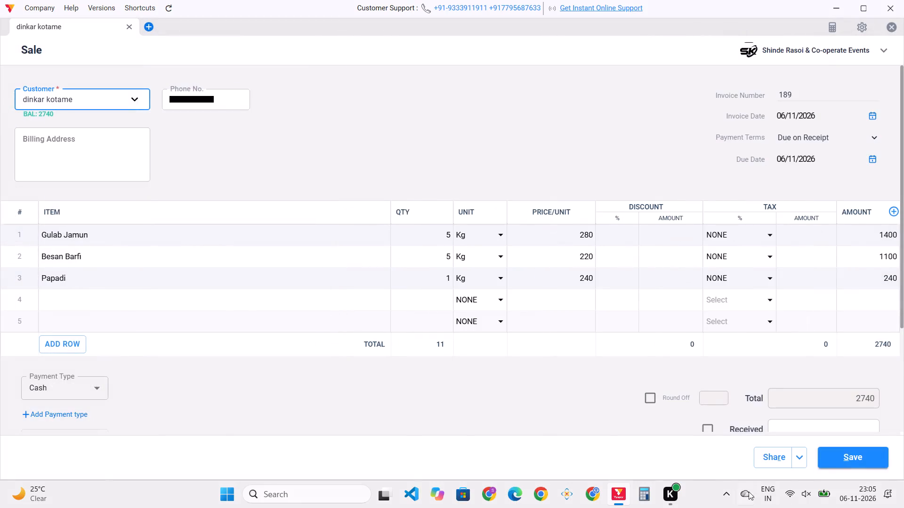
{"action": "left_click", "coordinate": [707, 430]}
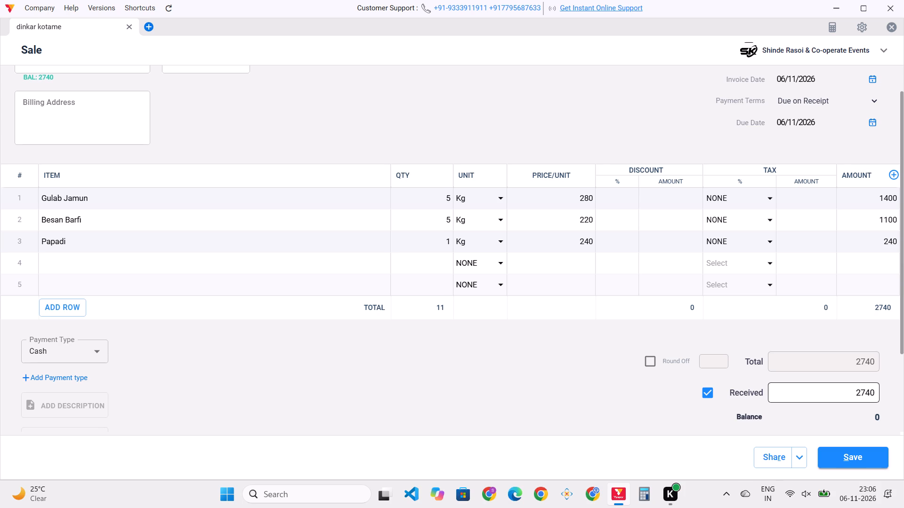
{"action": "left_click", "coordinate": [834, 453]}
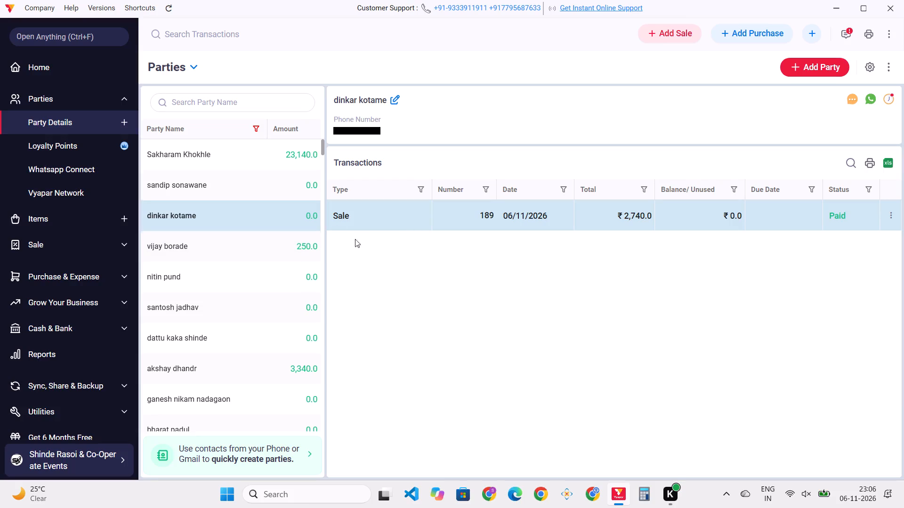
Open the partially paid sale invoice 188 for editing and set its received amount to the full 4850.
{"action": "left_click", "coordinate": [307, 247]}
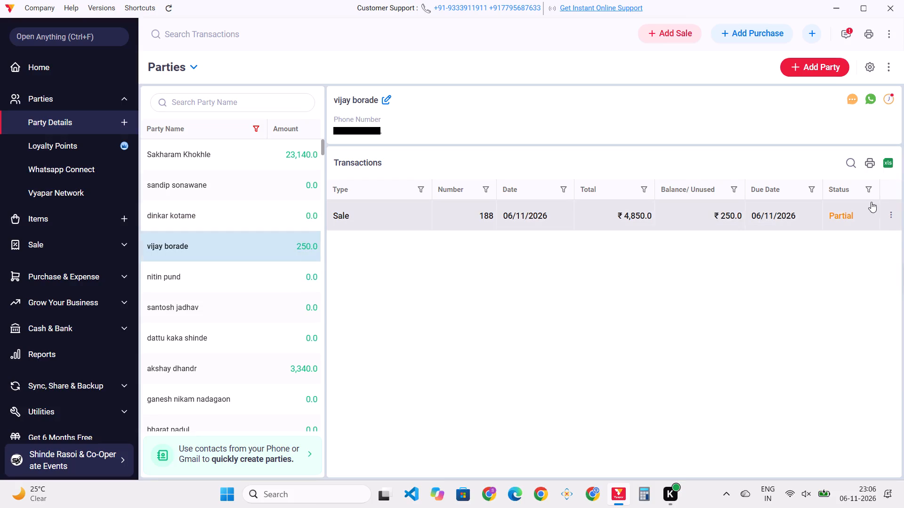
{"action": "left_click", "coordinate": [889, 218]}
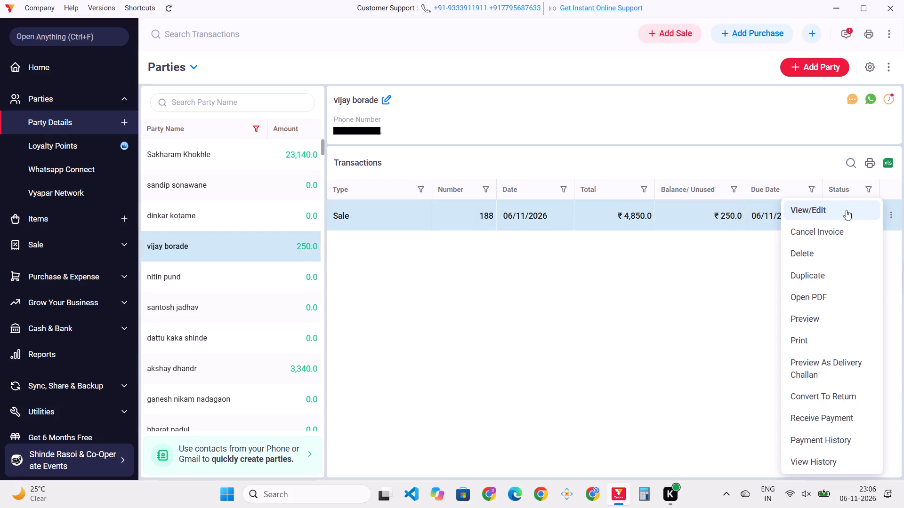
{"action": "left_click", "coordinate": [833, 207]}
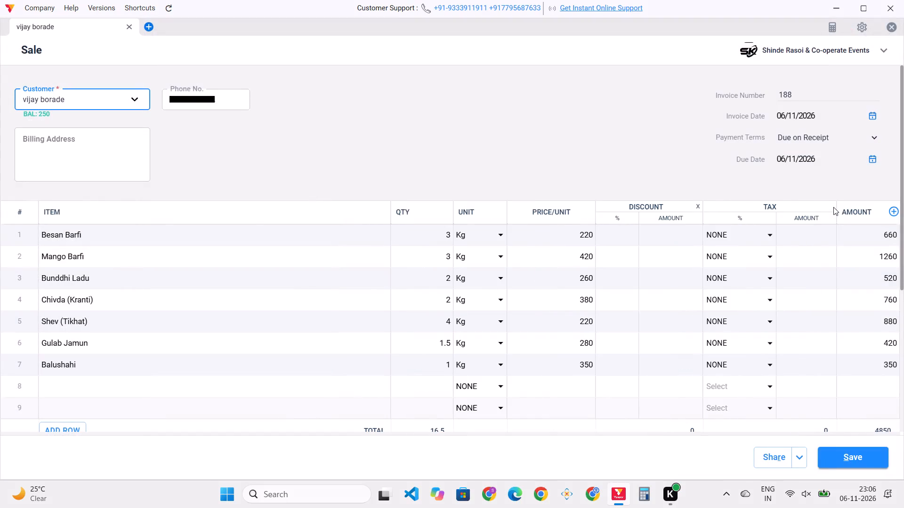
{"action": "scroll", "coordinate": [783, 309], "scroll_direction": "down", "scroll_amount": 4}
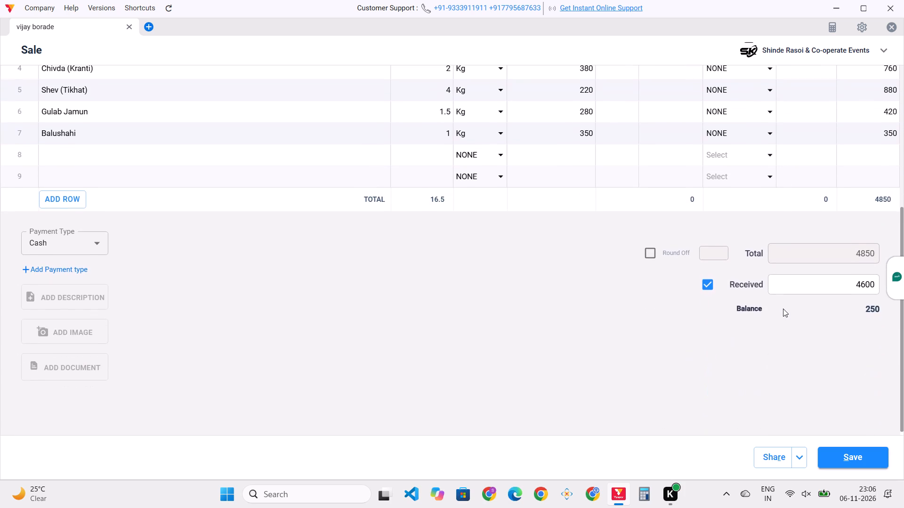
{"action": "left_click", "coordinate": [873, 287]}
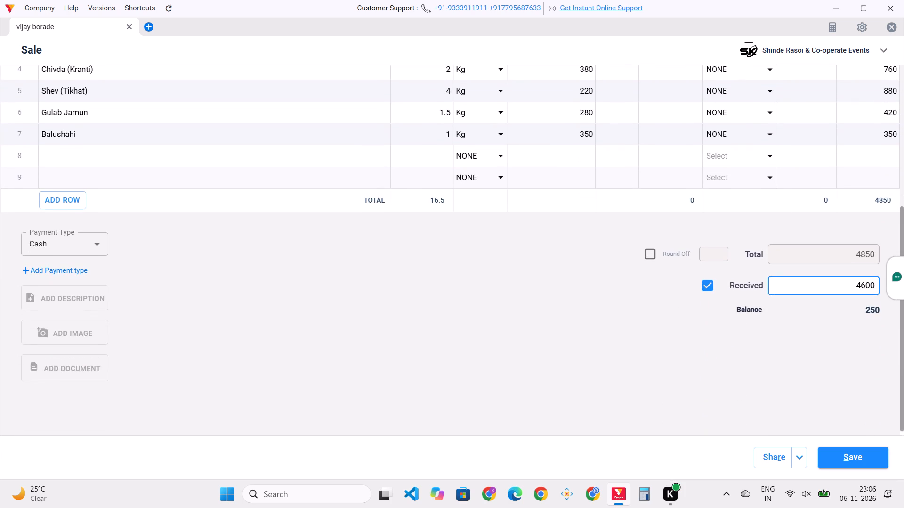
{"action": "scroll", "coordinate": [593, 252], "scroll_direction": "up", "scroll_amount": 3}
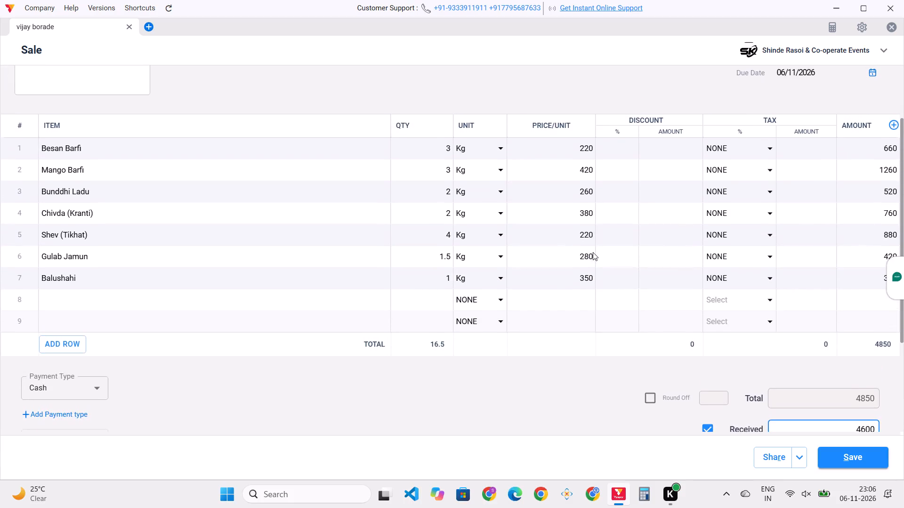
{"action": "scroll", "coordinate": [593, 252], "scroll_direction": "up", "scroll_amount": 2}
{"action": "scroll", "coordinate": [593, 252], "scroll_direction": "down", "scroll_amount": 1}
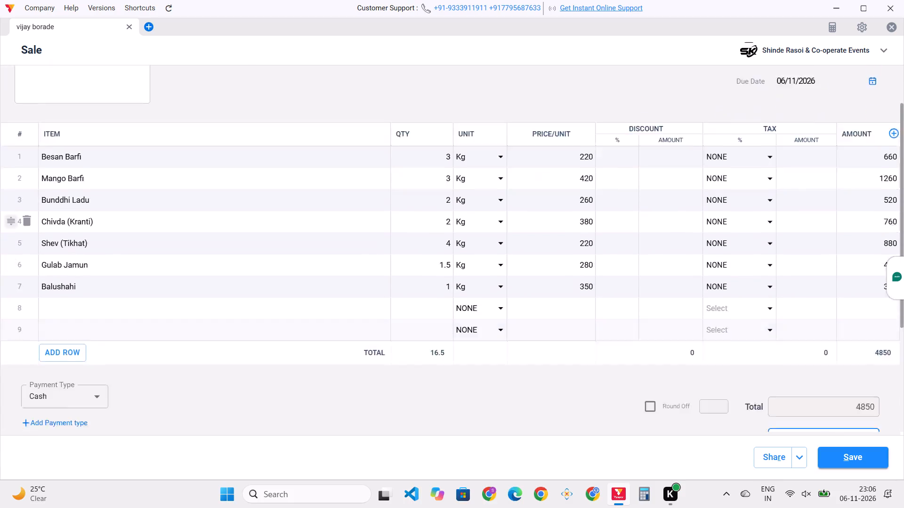
{"action": "scroll", "coordinate": [593, 252], "scroll_direction": "down", "scroll_amount": 1}
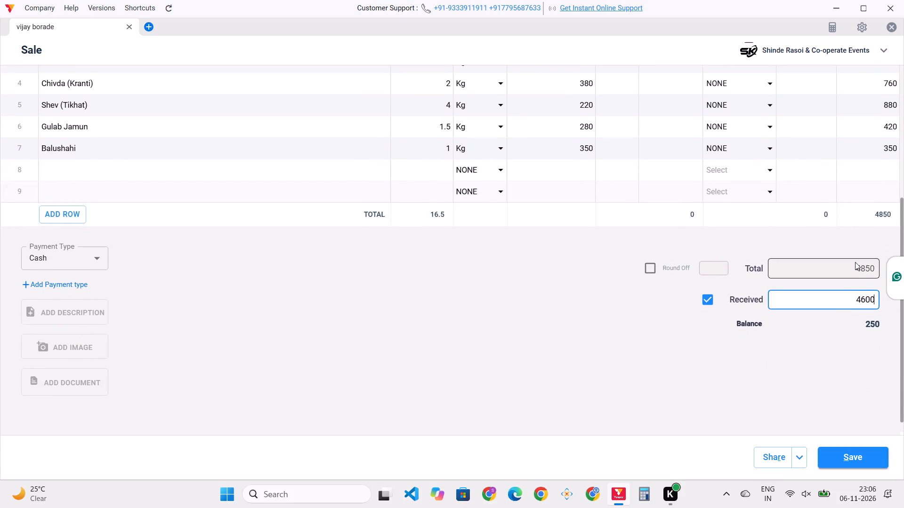
{"action": "key", "text": "BackSpace"}
{"action": "key", "text": "BackSpace"}
{"action": "key", "text": "BackSpace"}
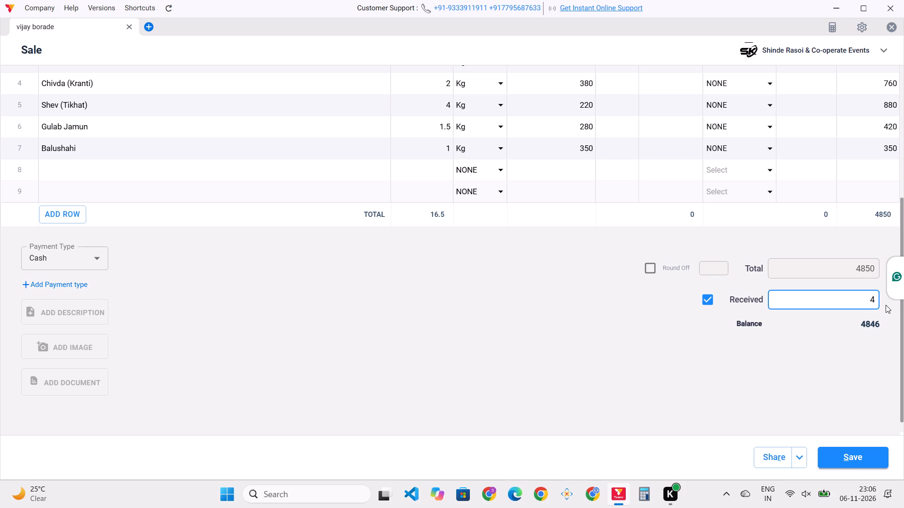
{"action": "left_click", "coordinate": [703, 307]}
{"action": "left_click", "coordinate": [703, 307]}
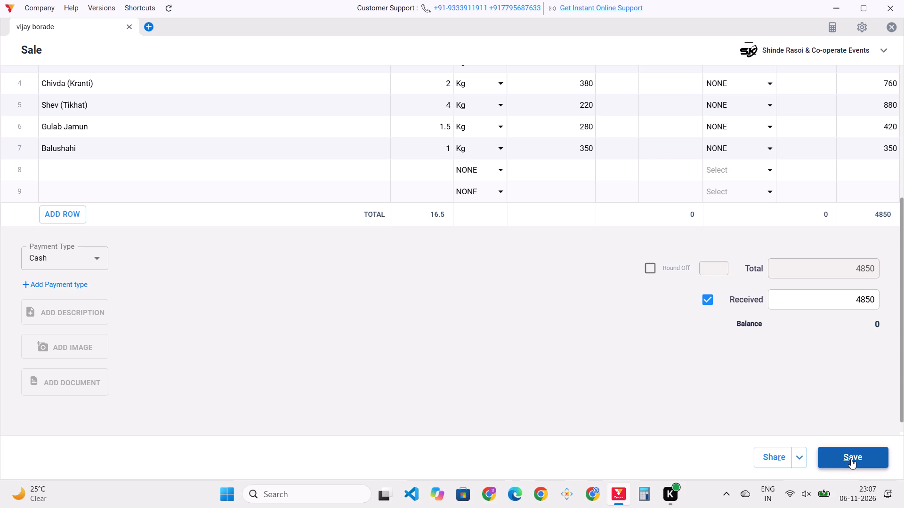
Save invoice 188 by sharing it, check the invoice preview, and close the preview.
{"action": "scroll", "coordinate": [503, 361], "scroll_direction": "up", "scroll_amount": 1}
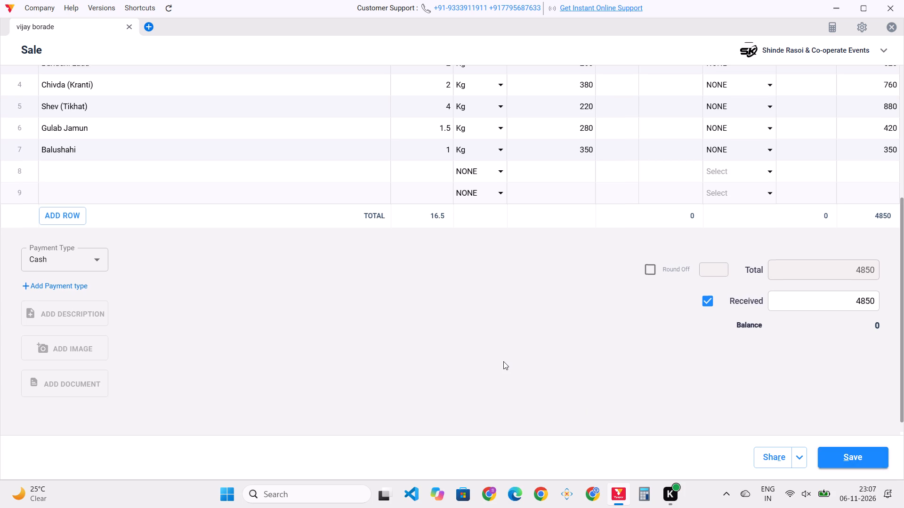
{"action": "scroll", "coordinate": [503, 361], "scroll_direction": "up", "scroll_amount": 2}
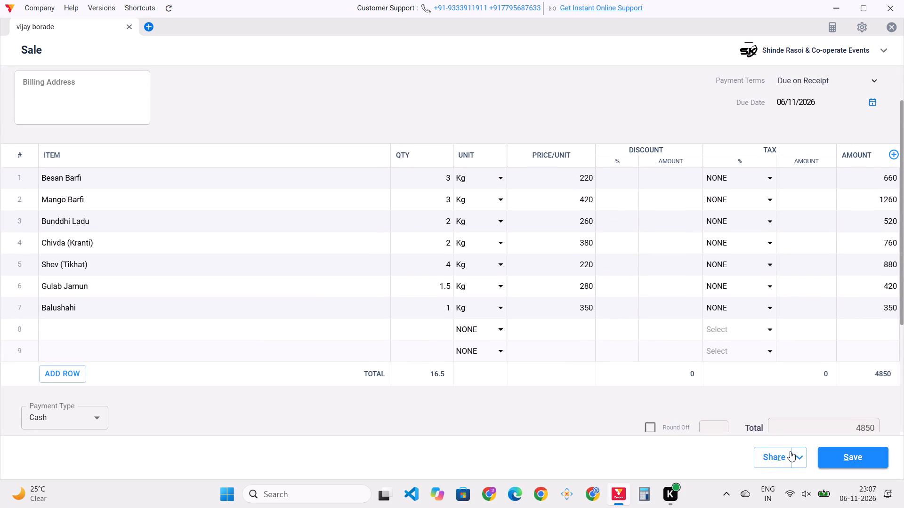
{"action": "left_click", "coordinate": [779, 452]}
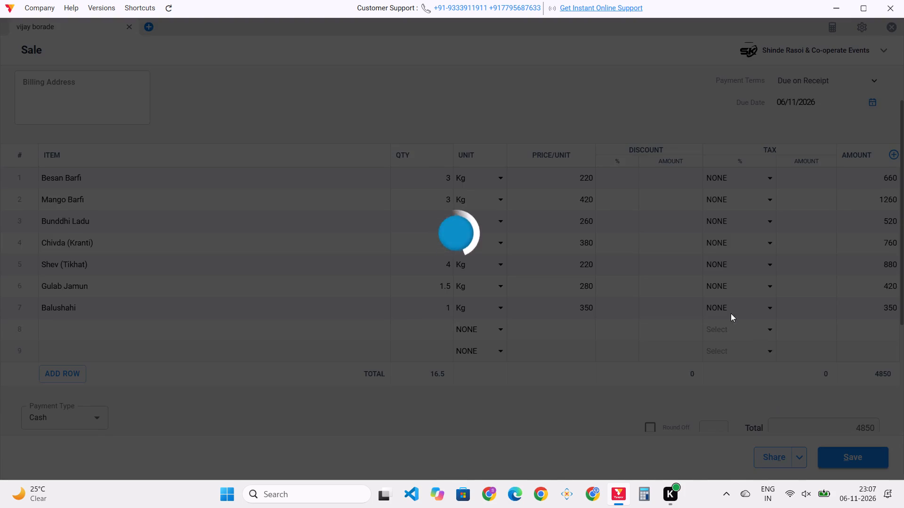
{"action": "scroll", "coordinate": [605, 297], "scroll_direction": "down", "scroll_amount": 1}
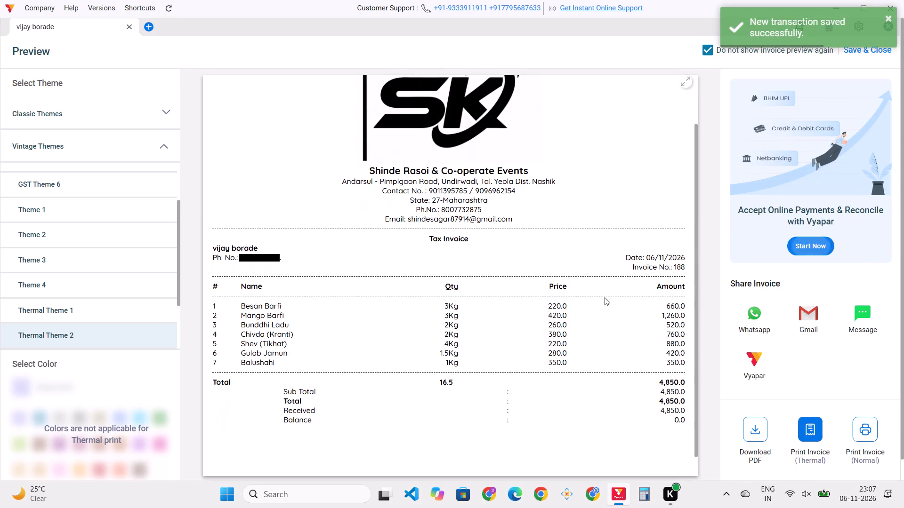
{"action": "scroll", "coordinate": [605, 297], "scroll_direction": "down", "scroll_amount": 1}
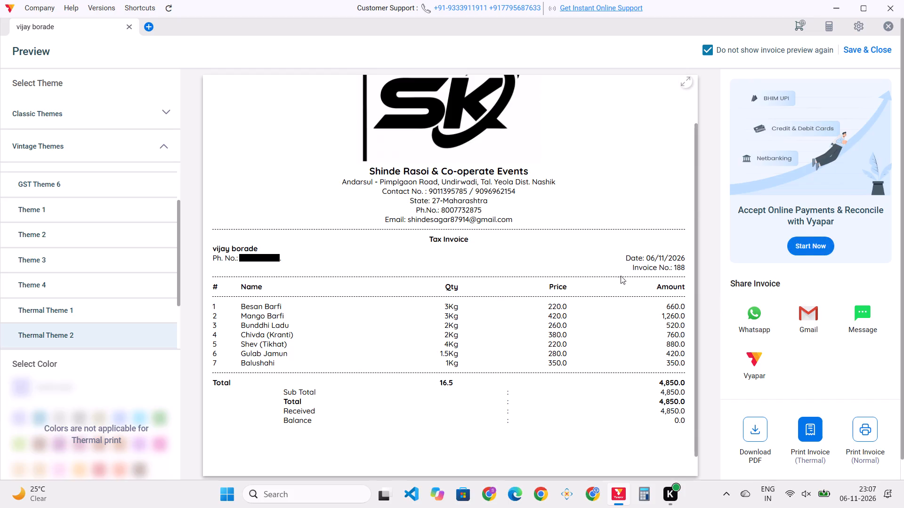
{"action": "left_click", "coordinate": [873, 50]}
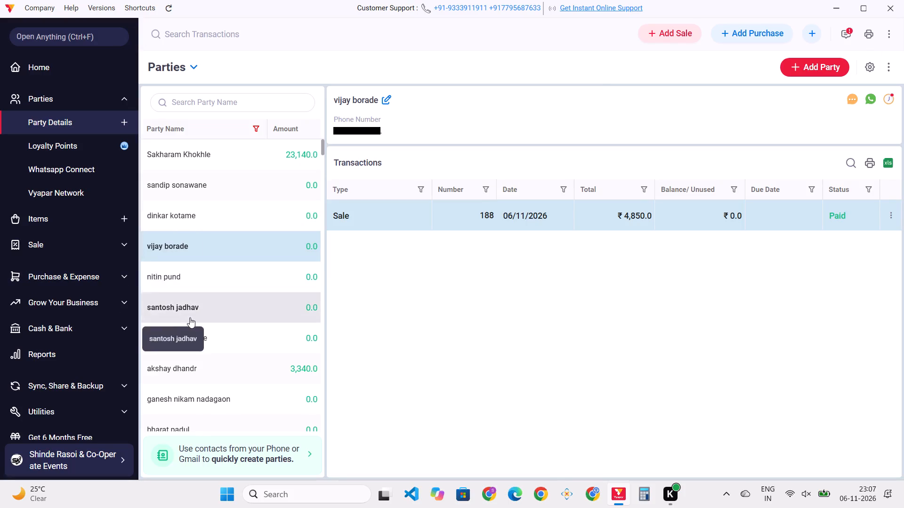
Select the party with the outstanding 3,340 balance to view its sale transactions.
{"action": "scroll", "coordinate": [190, 317], "scroll_direction": "down", "scroll_amount": 1}
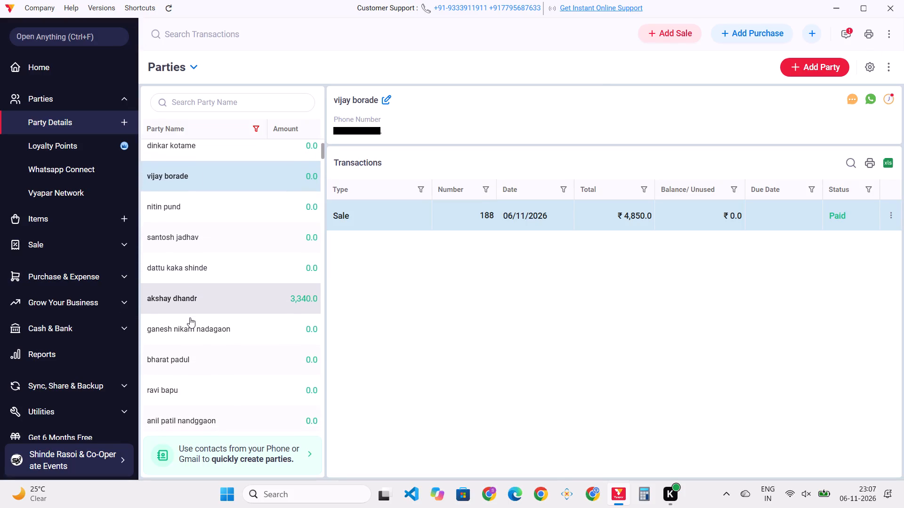
{"action": "scroll", "coordinate": [190, 317], "scroll_direction": "down", "scroll_amount": 1}
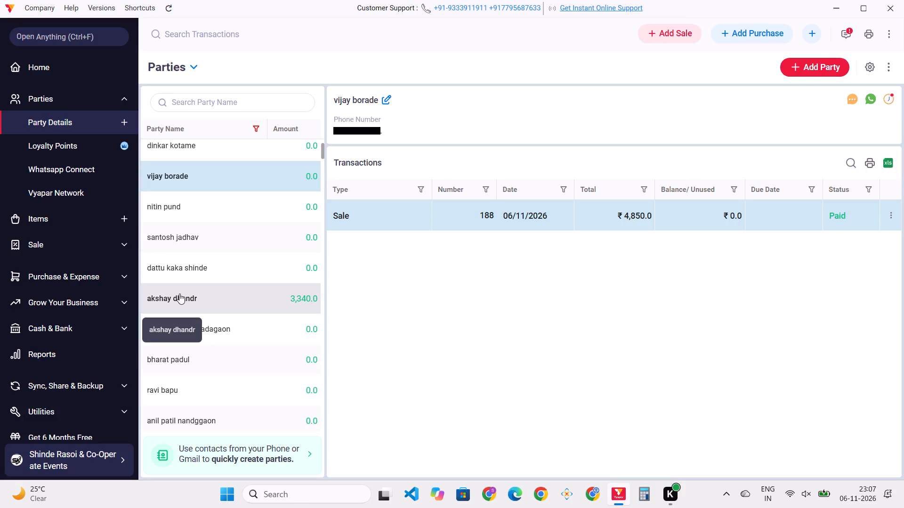
{"action": "left_click", "coordinate": [179, 294]}
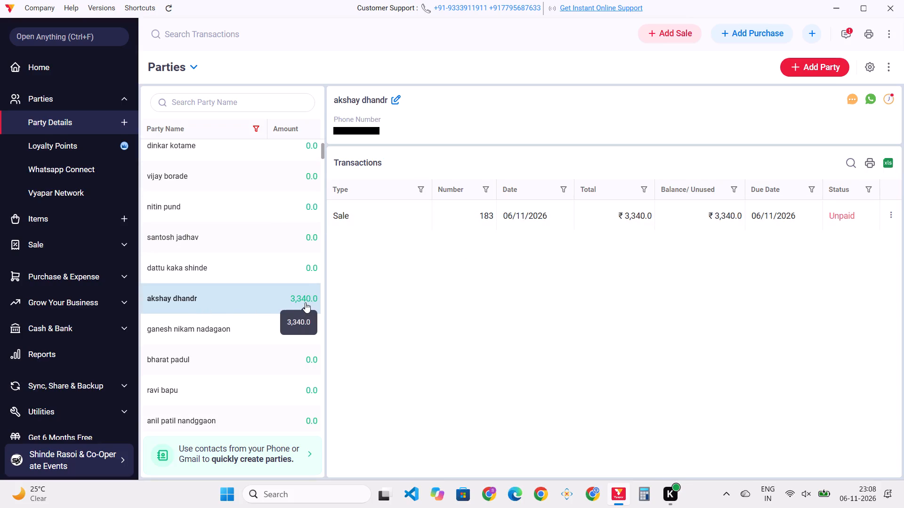
Find the party with the outstanding 4,010 balance in the party list and select it to view its sale transactions.
{"action": "scroll", "coordinate": [287, 307], "scroll_direction": "down", "scroll_amount": 1}
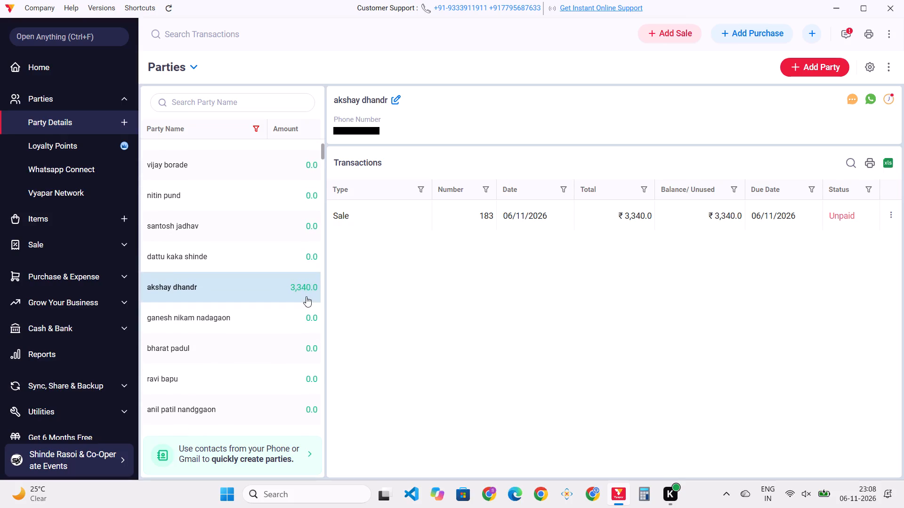
{"action": "scroll", "coordinate": [306, 296], "scroll_direction": "down", "scroll_amount": 2}
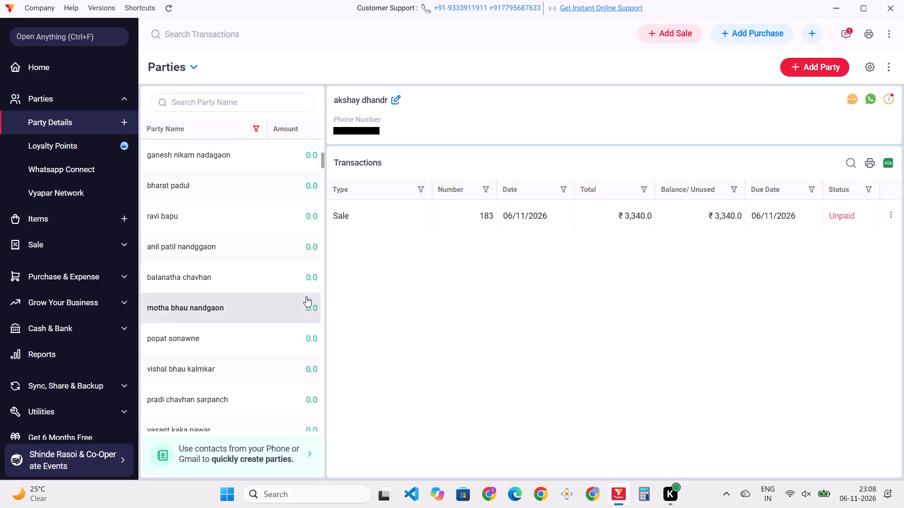
{"action": "scroll", "coordinate": [306, 296], "scroll_direction": "down", "scroll_amount": 5}
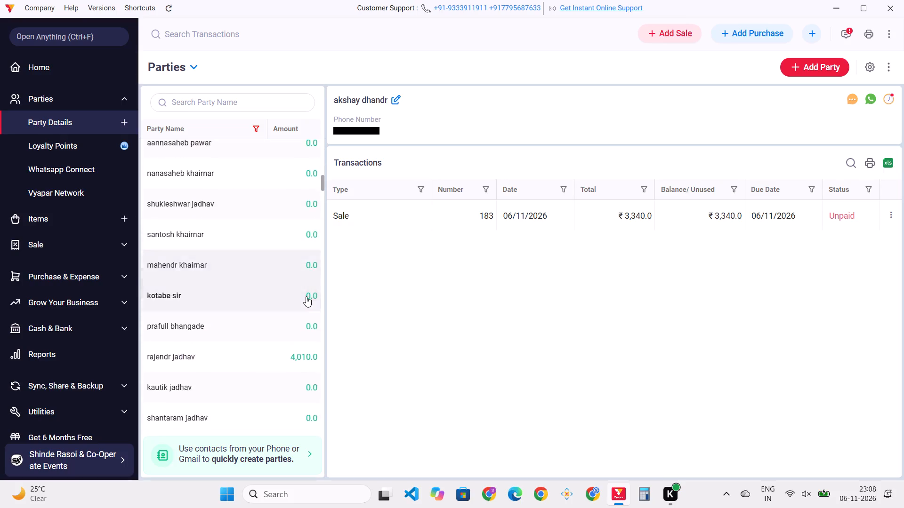
{"action": "scroll", "coordinate": [306, 296], "scroll_direction": "down", "scroll_amount": 2}
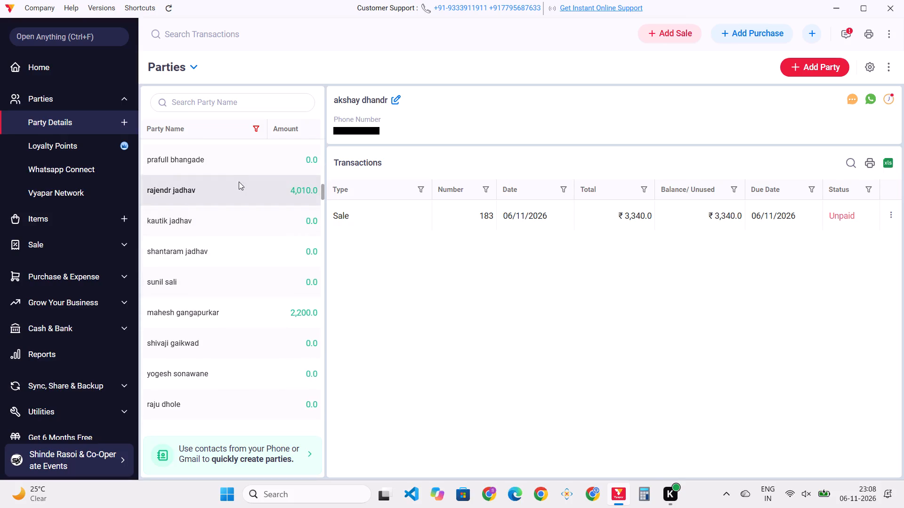
{"action": "left_click", "coordinate": [302, 185]}
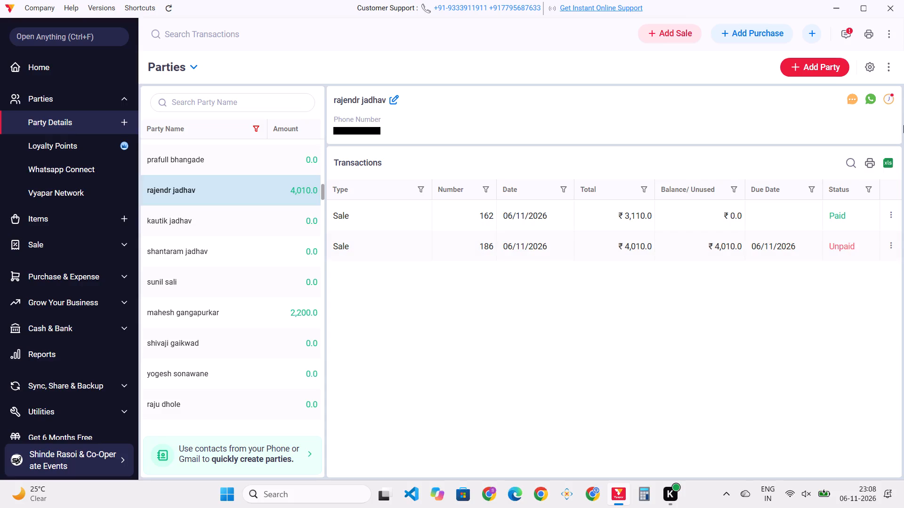
Open sale invoice 162 for editing, check its items and payment section, and save the invoice.
{"action": "left_click", "coordinate": [893, 219]}
{"action": "left_click", "coordinate": [824, 230]}
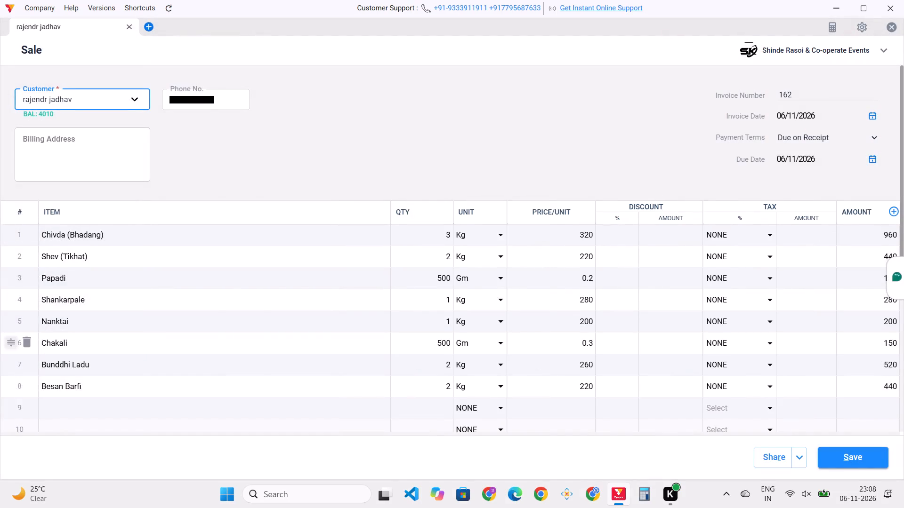
{"action": "scroll", "coordinate": [600, 332], "scroll_direction": "down", "scroll_amount": 3}
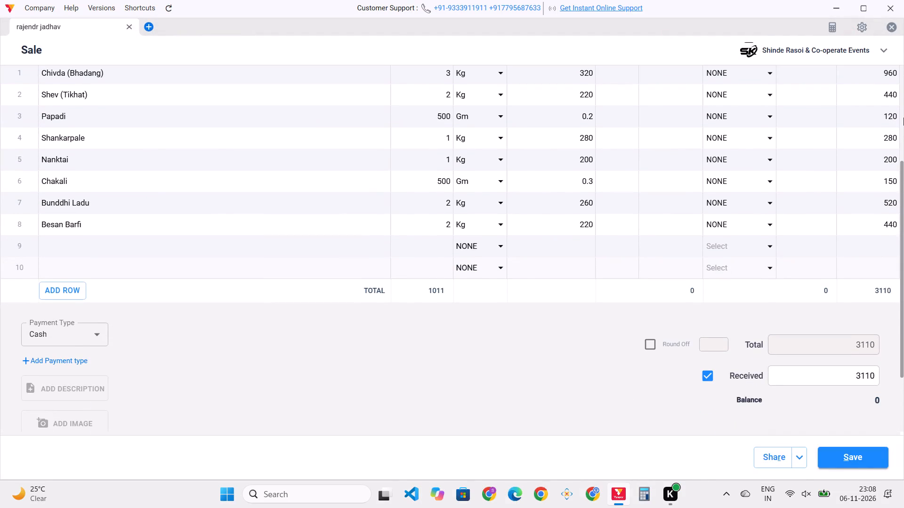
{"action": "left_click", "coordinate": [851, 455]}
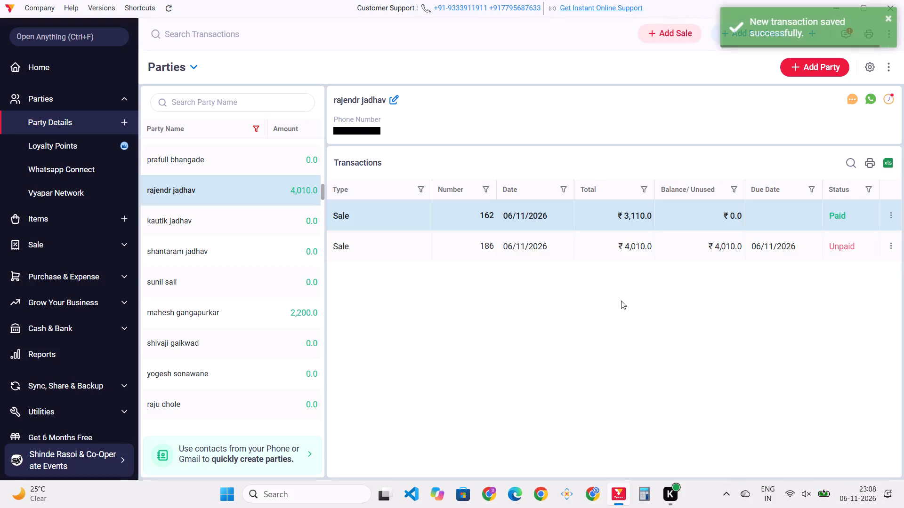
Open the unpaid sale invoice 186 for editing, review its items and payment section, and save the invoice.
{"action": "left_click", "coordinate": [890, 248]}
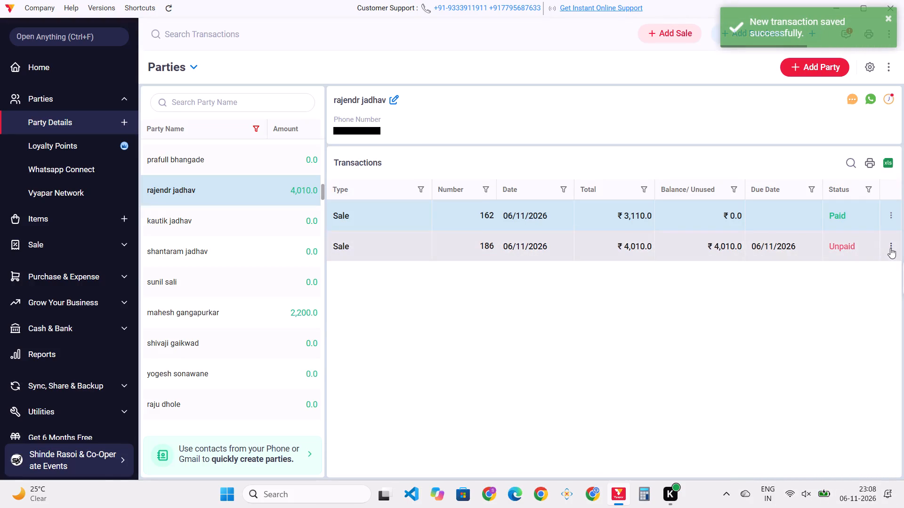
{"action": "left_click", "coordinate": [813, 234]}
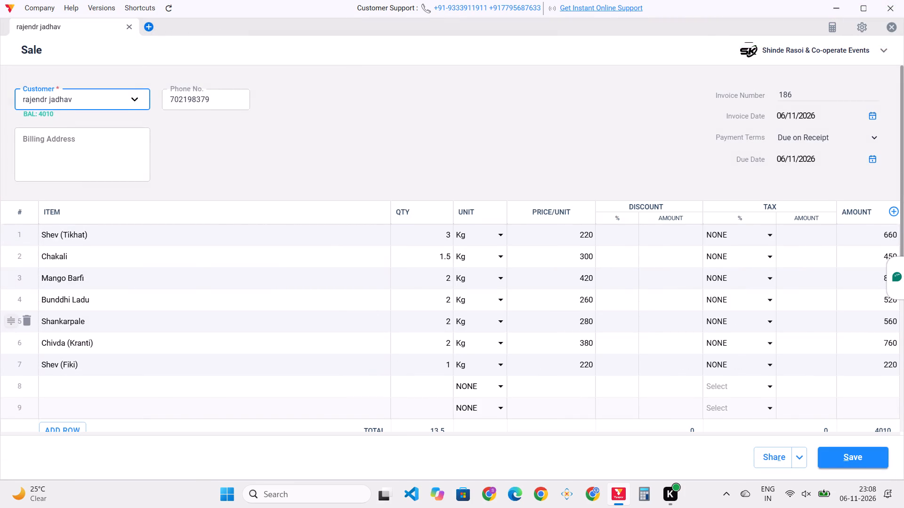
{"action": "scroll", "coordinate": [216, 316], "scroll_direction": "down", "scroll_amount": 1}
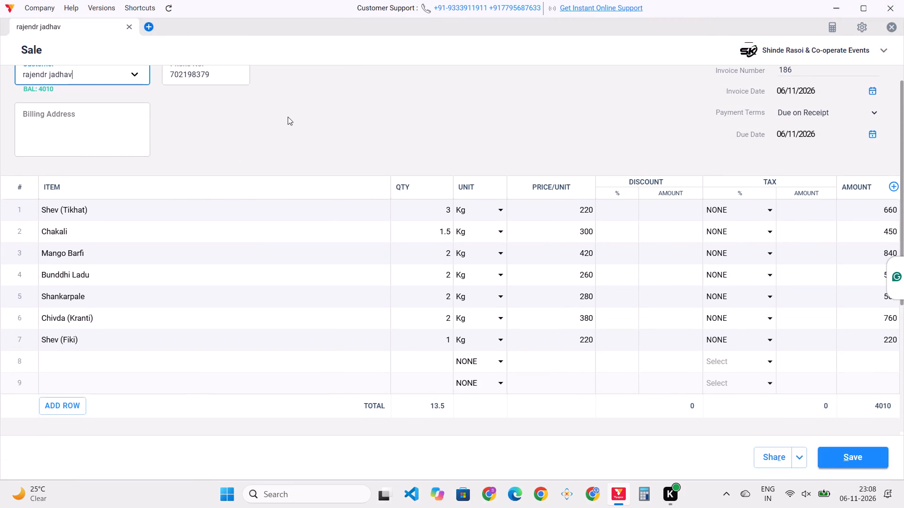
{"action": "scroll", "coordinate": [288, 117], "scroll_direction": "up", "scroll_amount": 2}
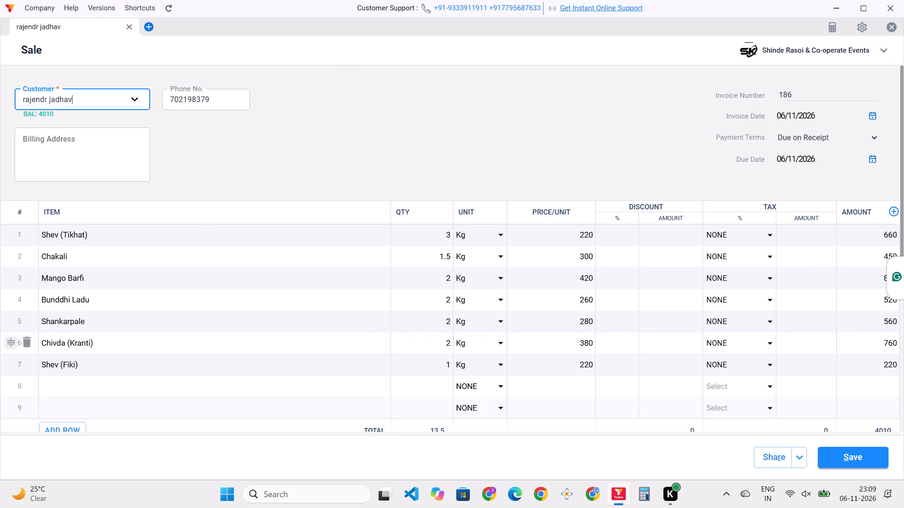
{"action": "scroll", "coordinate": [709, 333], "scroll_direction": "down", "scroll_amount": 3}
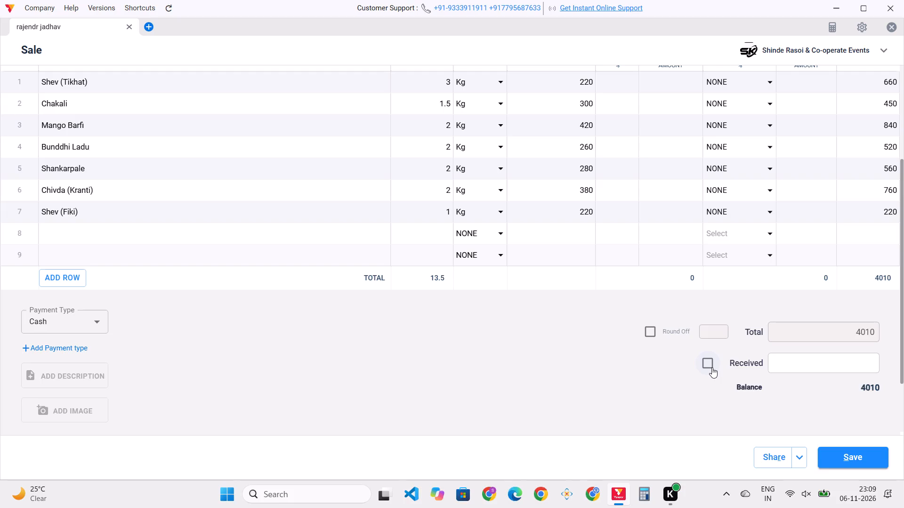
{"action": "left_click", "coordinate": [861, 460]}
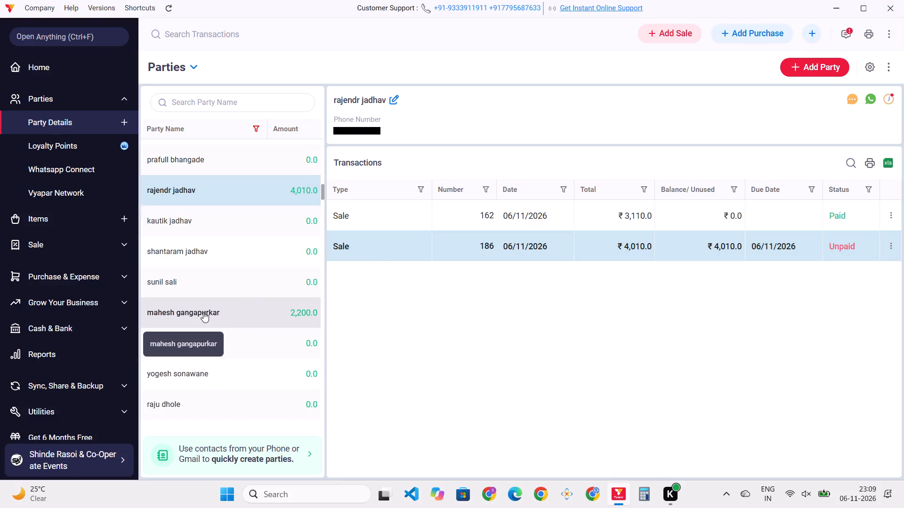
Look through the remaining party balances and select the party with the outstanding 4,720 balance to view its sale transactions.
{"action": "scroll", "coordinate": [229, 310], "scroll_direction": "down", "scroll_amount": 1}
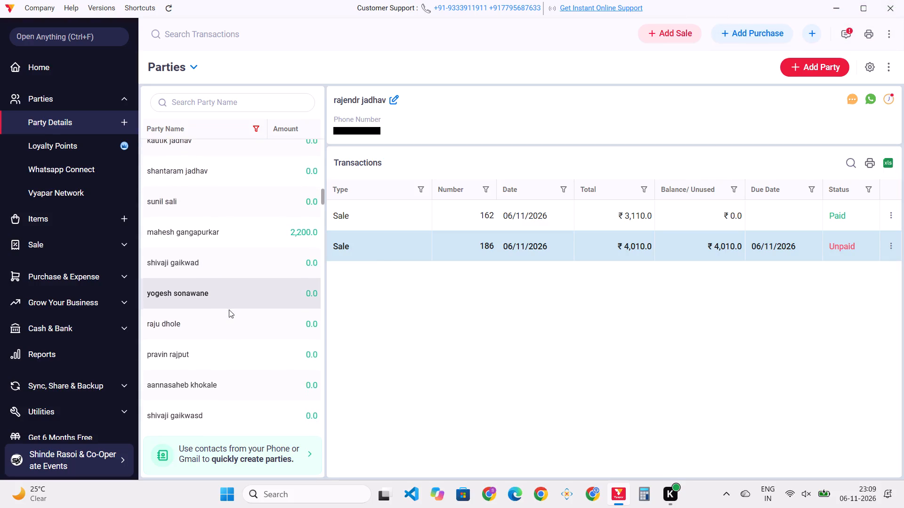
{"action": "scroll", "coordinate": [229, 310], "scroll_direction": "down", "scroll_amount": 6}
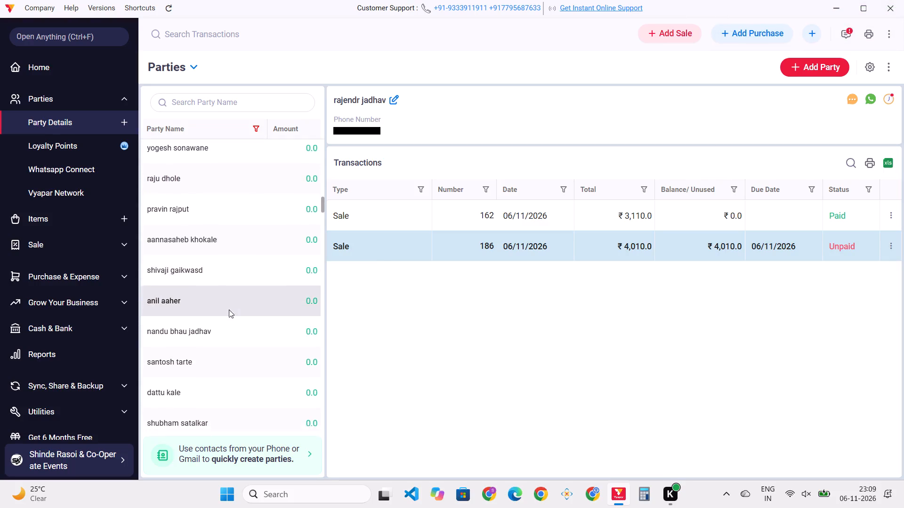
{"action": "scroll", "coordinate": [229, 310], "scroll_direction": "down", "scroll_amount": 4}
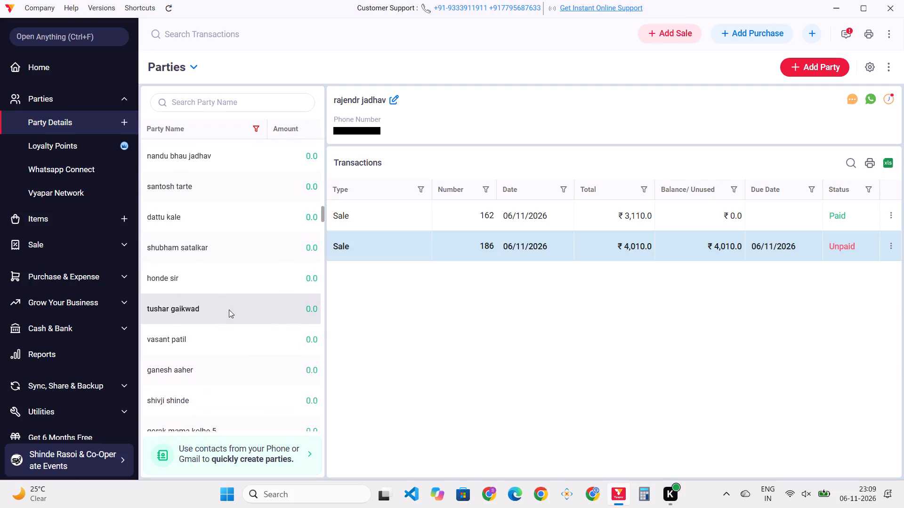
{"action": "scroll", "coordinate": [229, 310], "scroll_direction": "down", "scroll_amount": 4}
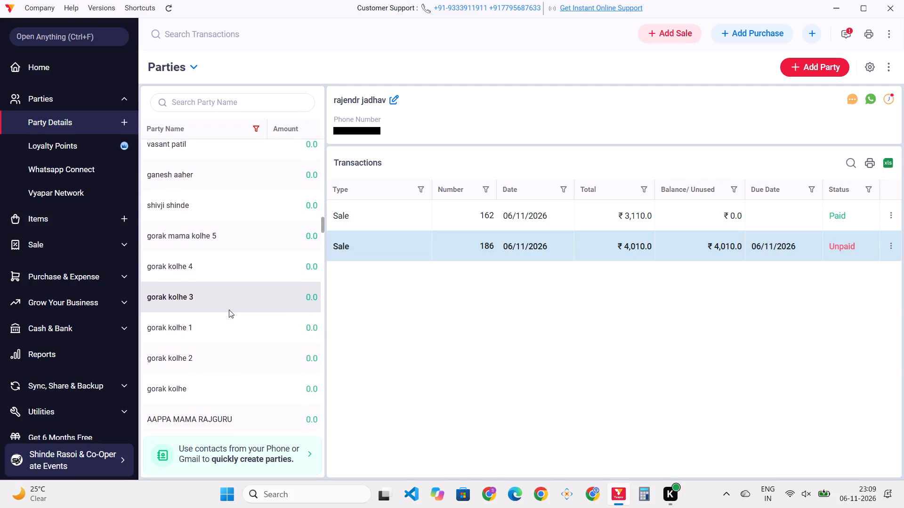
{"action": "scroll", "coordinate": [229, 310], "scroll_direction": "down", "scroll_amount": 5}
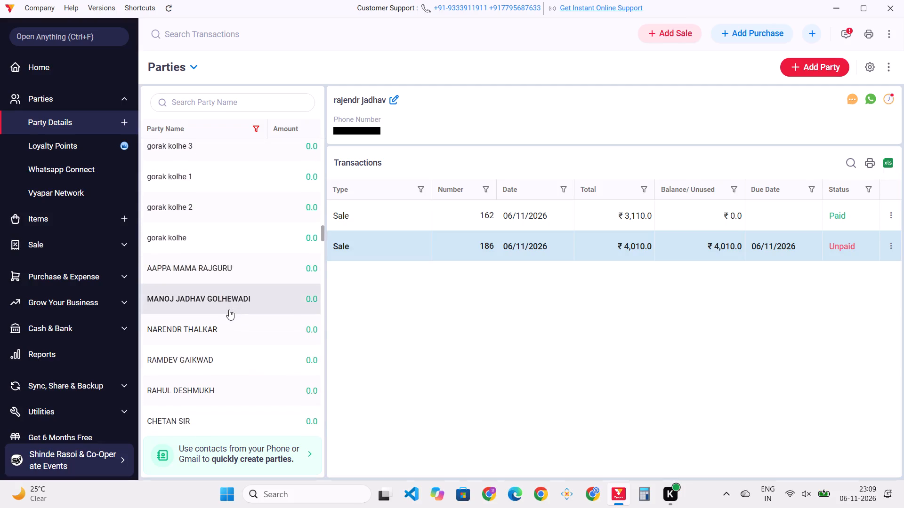
{"action": "scroll", "coordinate": [229, 310], "scroll_direction": "down", "scroll_amount": 1}
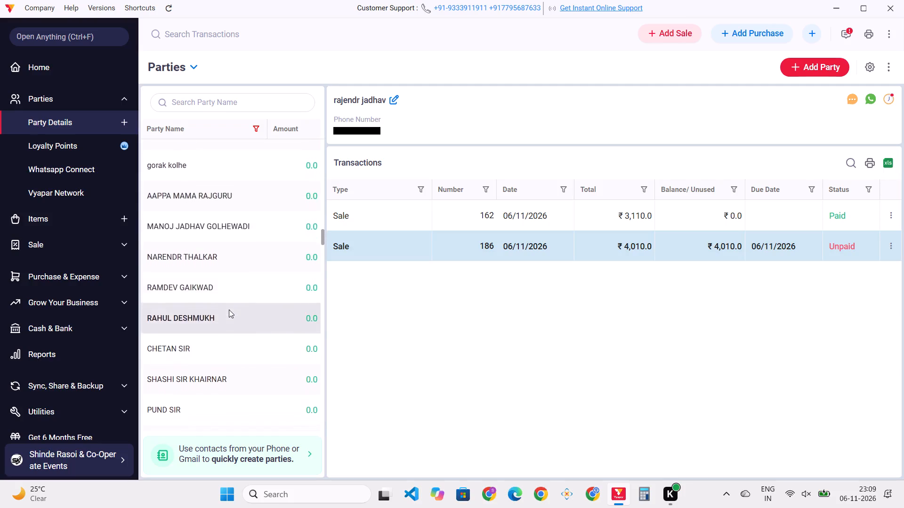
{"action": "scroll", "coordinate": [229, 310], "scroll_direction": "down", "scroll_amount": 3}
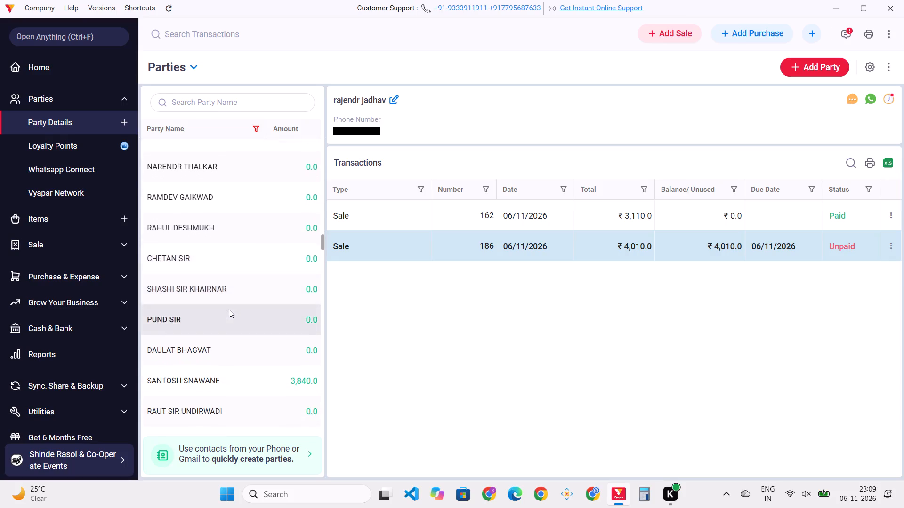
{"action": "scroll", "coordinate": [229, 310], "scroll_direction": "down", "scroll_amount": 1}
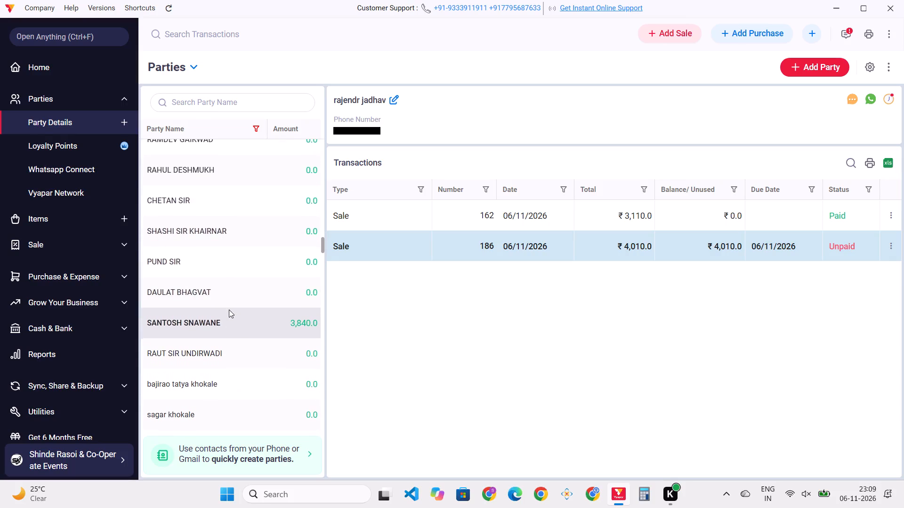
{"action": "scroll", "coordinate": [229, 310], "scroll_direction": "down", "scroll_amount": 1}
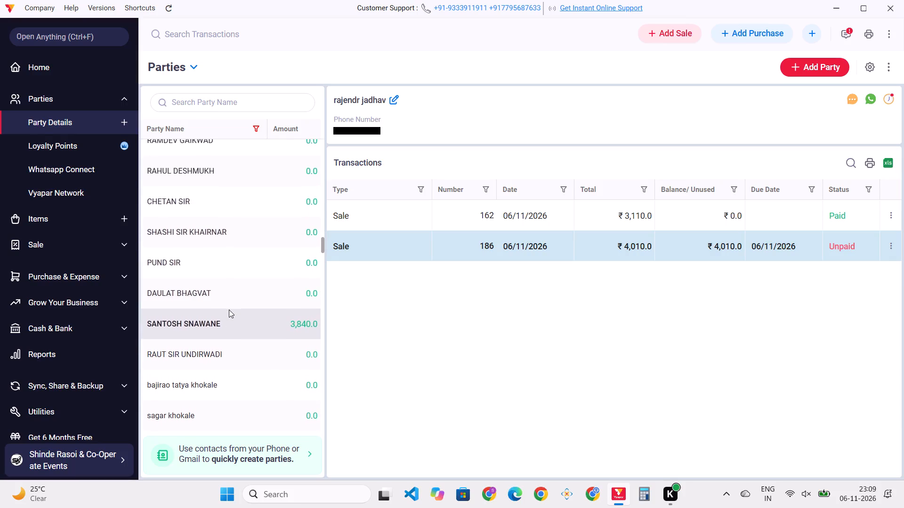
{"action": "scroll", "coordinate": [229, 310], "scroll_direction": "down", "scroll_amount": 1}
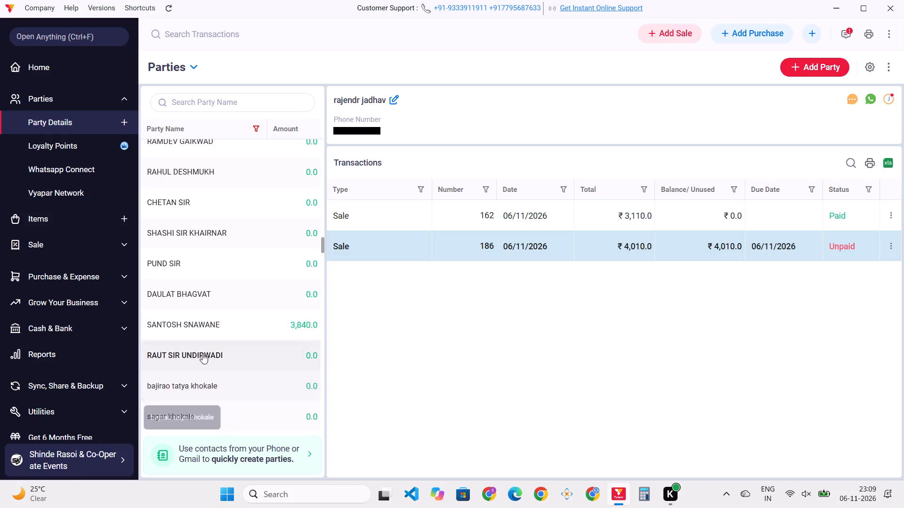
{"action": "scroll", "coordinate": [205, 356], "scroll_direction": "down", "scroll_amount": 6}
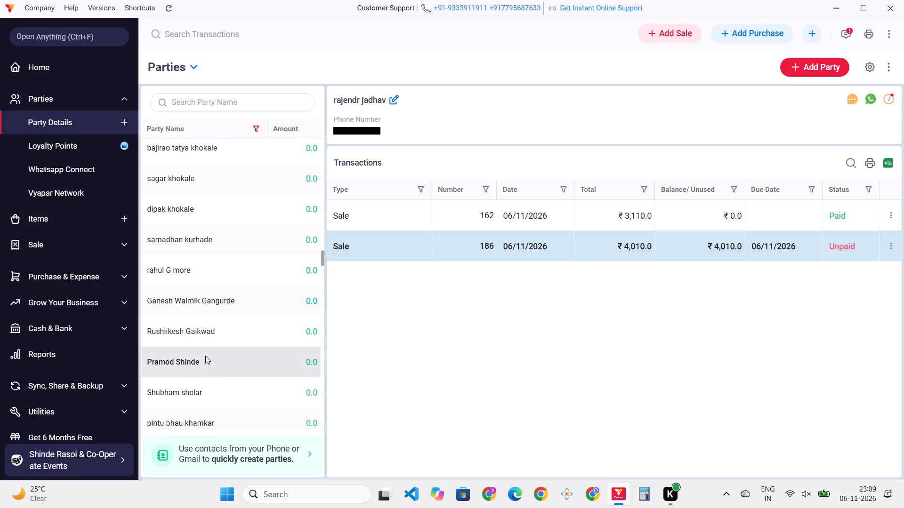
{"action": "scroll", "coordinate": [205, 356], "scroll_direction": "down", "scroll_amount": 2}
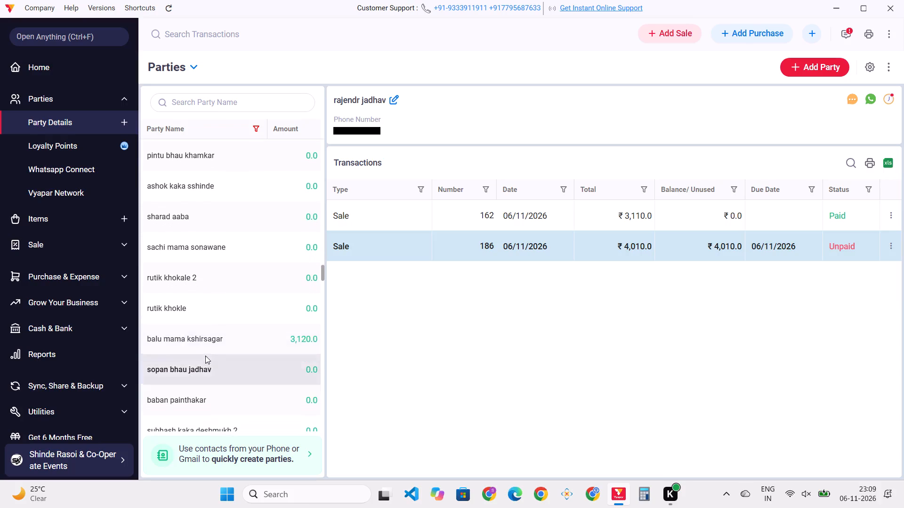
{"action": "scroll", "coordinate": [183, 335], "scroll_direction": "down", "scroll_amount": 1}
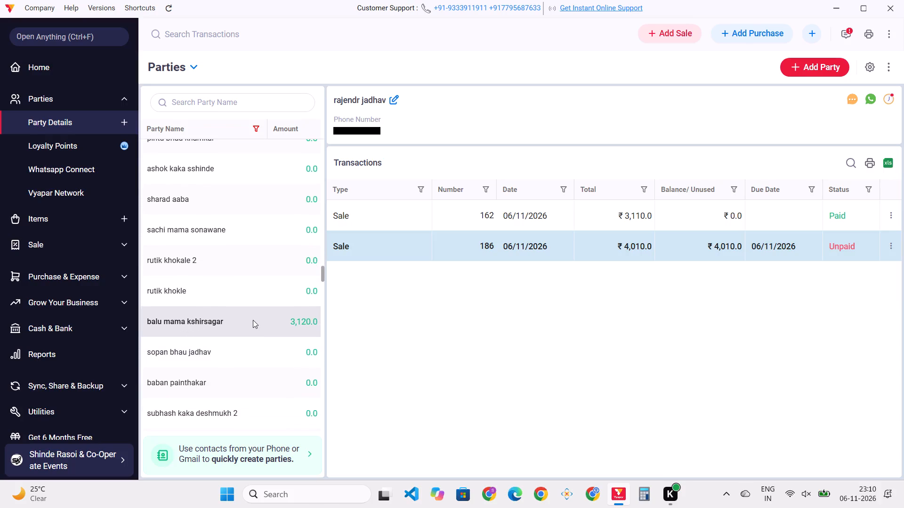
{"action": "scroll", "coordinate": [253, 320], "scroll_direction": "down", "scroll_amount": 1}
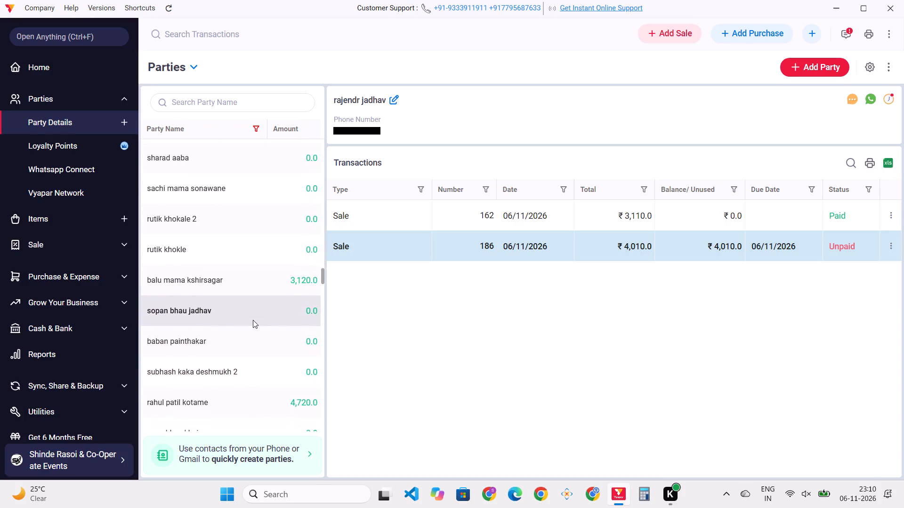
{"action": "scroll", "coordinate": [253, 320], "scroll_direction": "down", "scroll_amount": 1}
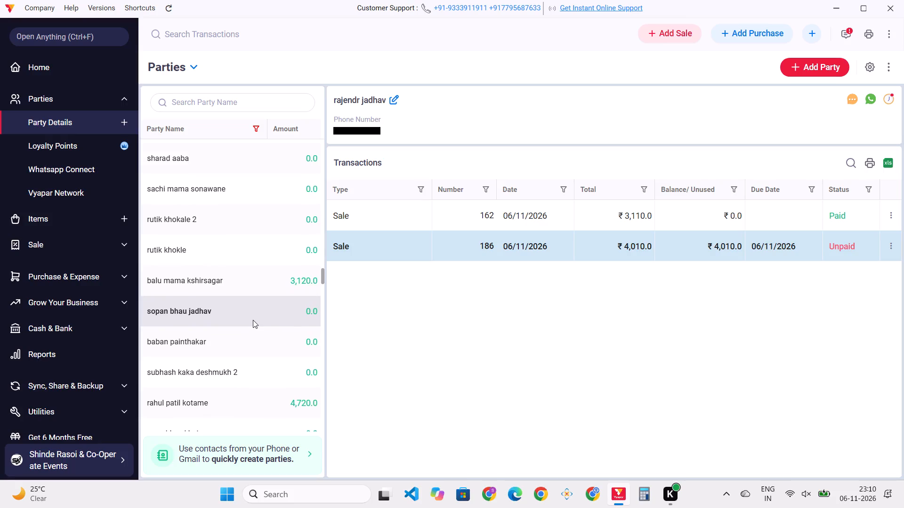
{"action": "scroll", "coordinate": [253, 320], "scroll_direction": "down", "scroll_amount": 2}
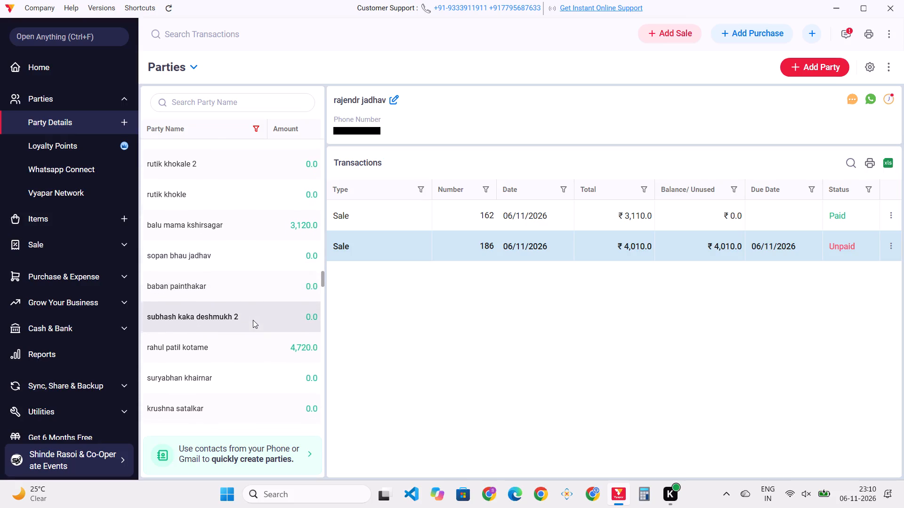
{"action": "scroll", "coordinate": [253, 320], "scroll_direction": "down", "scroll_amount": 1}
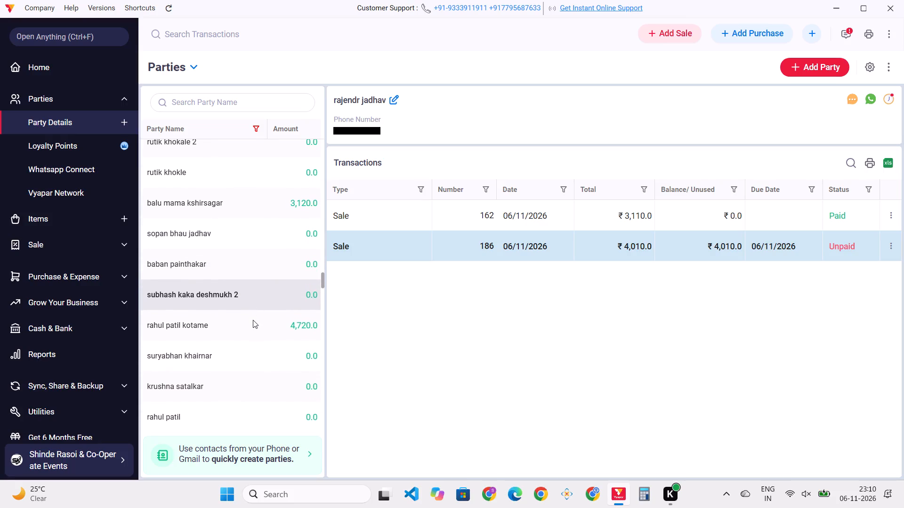
{"action": "scroll", "coordinate": [253, 320], "scroll_direction": "down", "scroll_amount": 1}
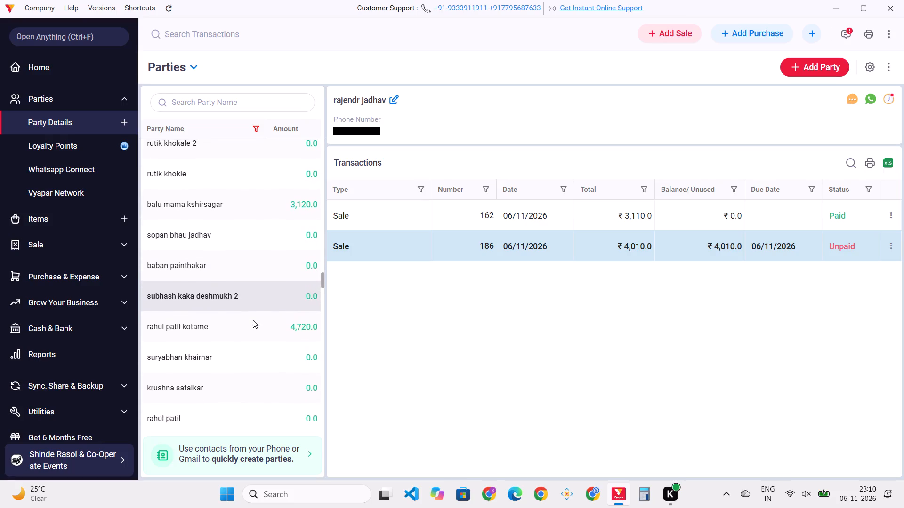
{"action": "scroll", "coordinate": [253, 320], "scroll_direction": "down", "scroll_amount": 2}
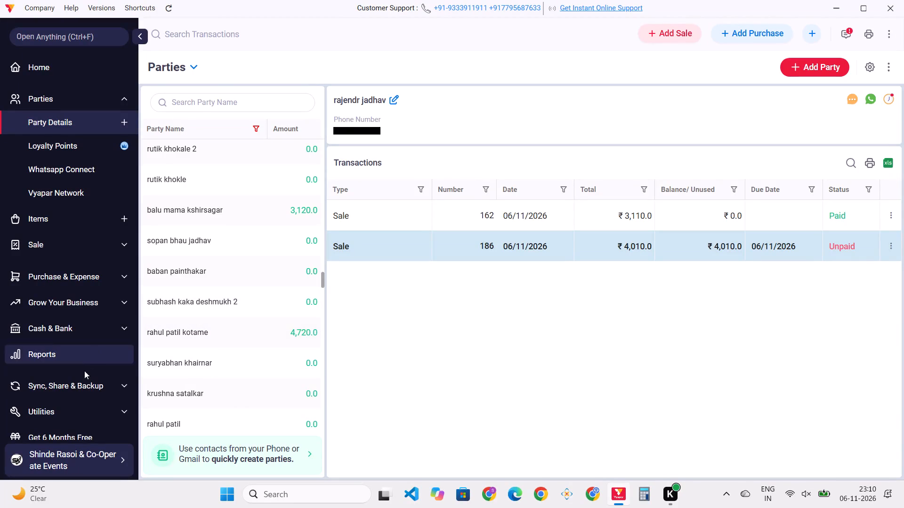
{"action": "left_click", "coordinate": [194, 339]}
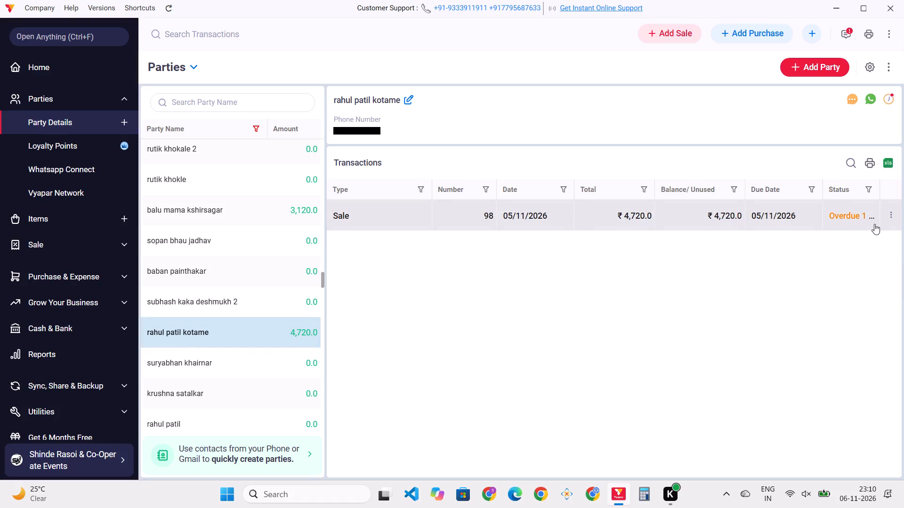
Open the overdue sale invoice 98 for editing, review its items and payment section, and save the invoice.
{"action": "left_click", "coordinate": [891, 206]}
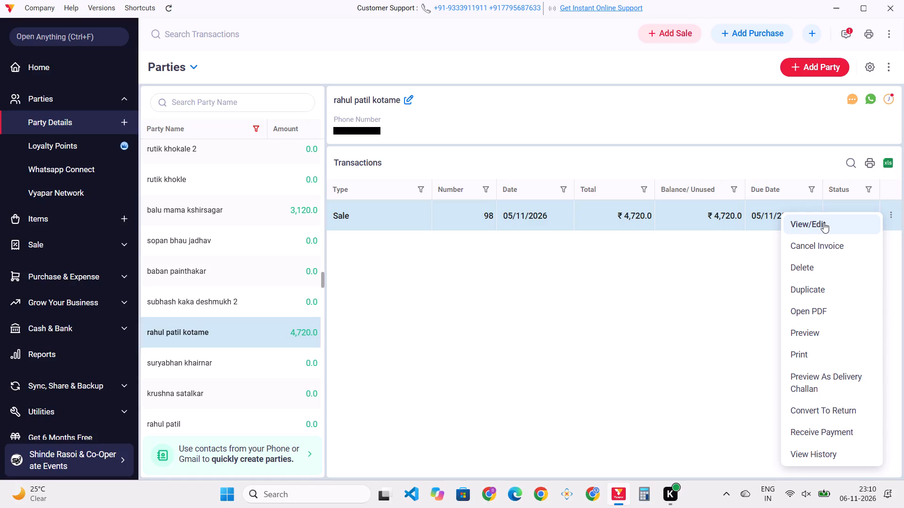
{"action": "left_click", "coordinate": [823, 222]}
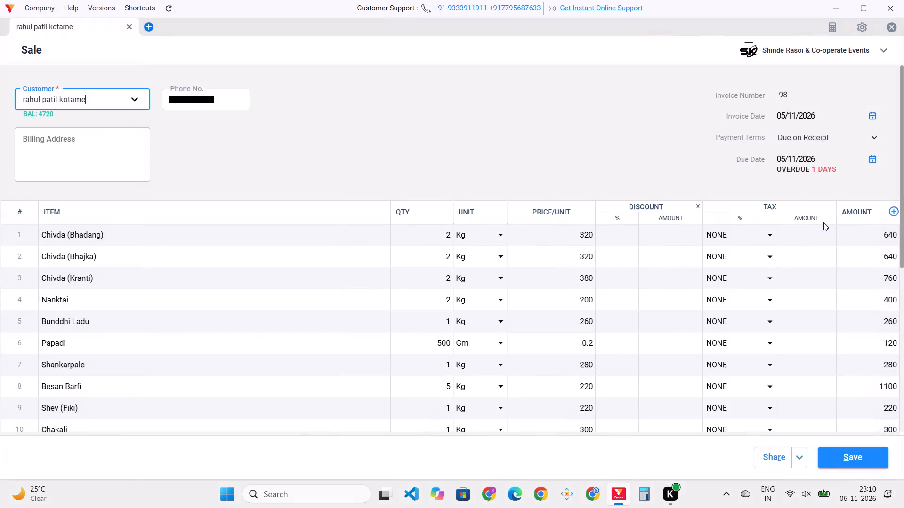
{"action": "scroll", "coordinate": [709, 355], "scroll_direction": "down", "scroll_amount": 5}
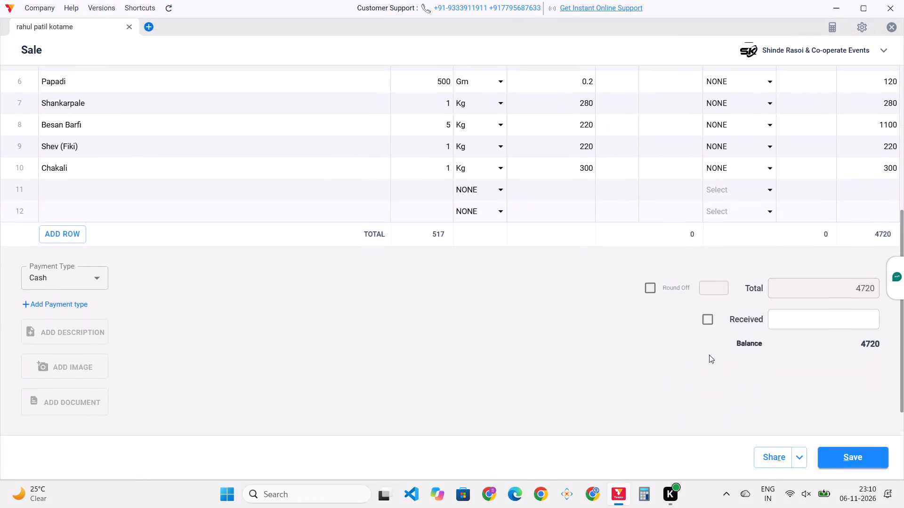
{"action": "scroll", "coordinate": [709, 355], "scroll_direction": "up", "scroll_amount": 5}
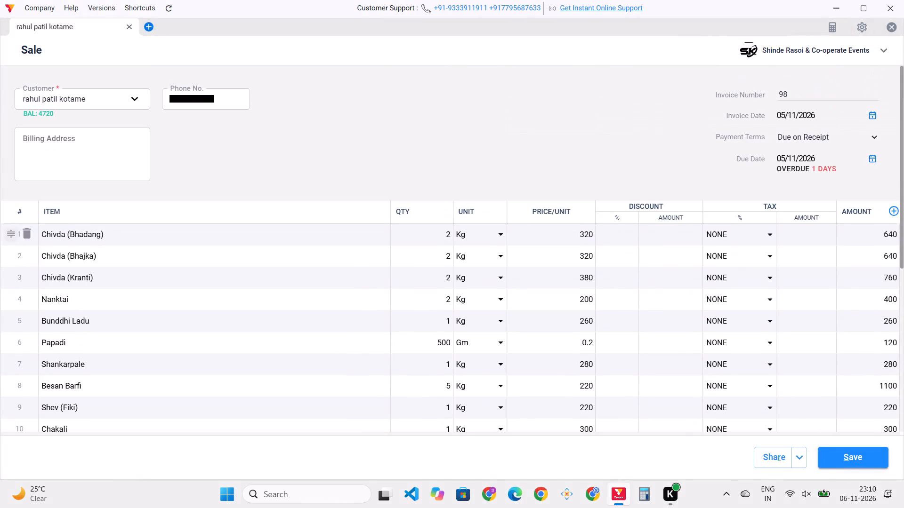
{"action": "scroll", "coordinate": [698, 379], "scroll_direction": "down", "scroll_amount": 4}
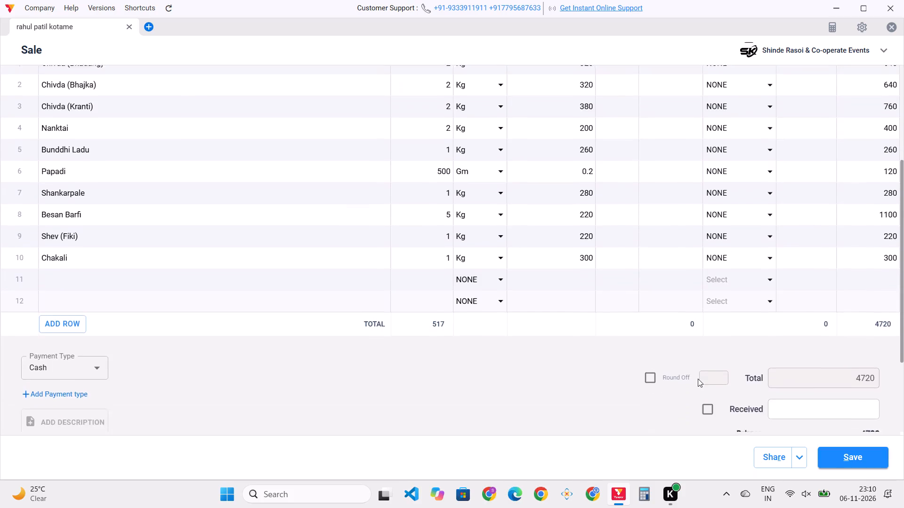
{"action": "scroll", "coordinate": [698, 379], "scroll_direction": "down", "scroll_amount": 1}
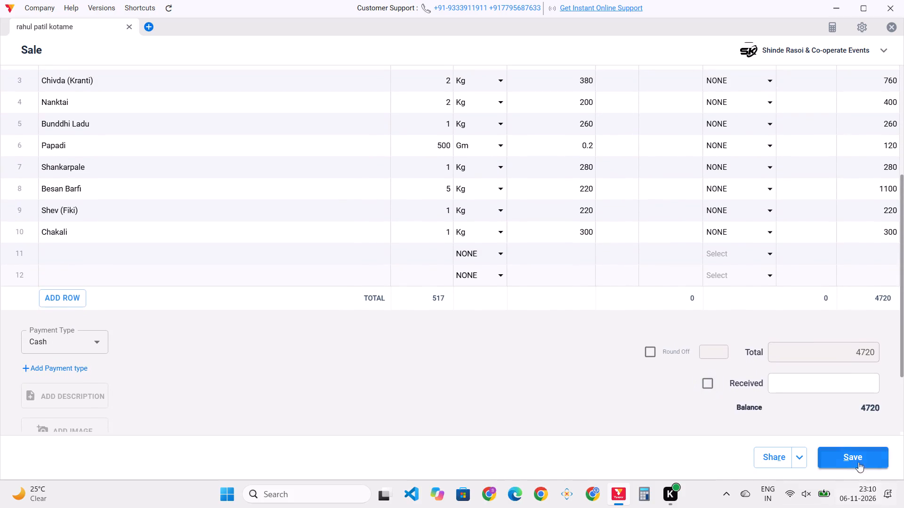
{"action": "scroll", "coordinate": [672, 312], "scroll_direction": "up", "scroll_amount": 1}
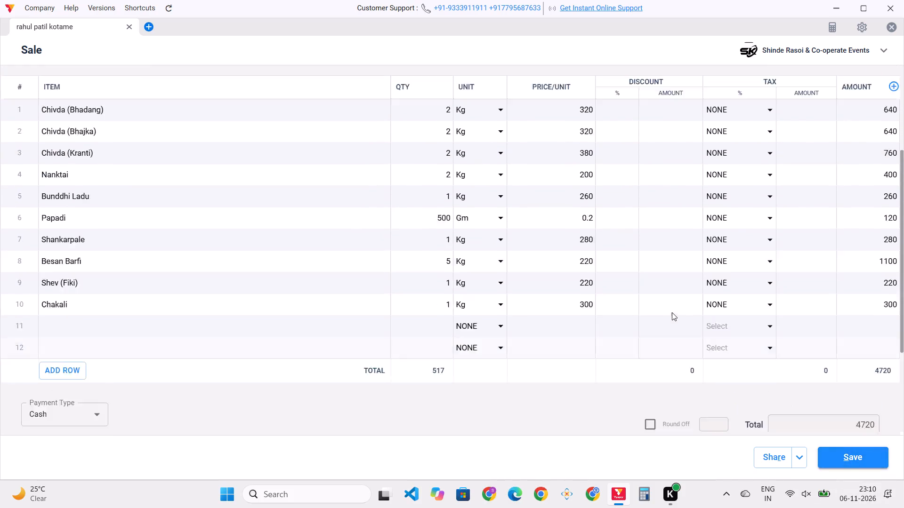
{"action": "scroll", "coordinate": [672, 312], "scroll_direction": "up", "scroll_amount": 3}
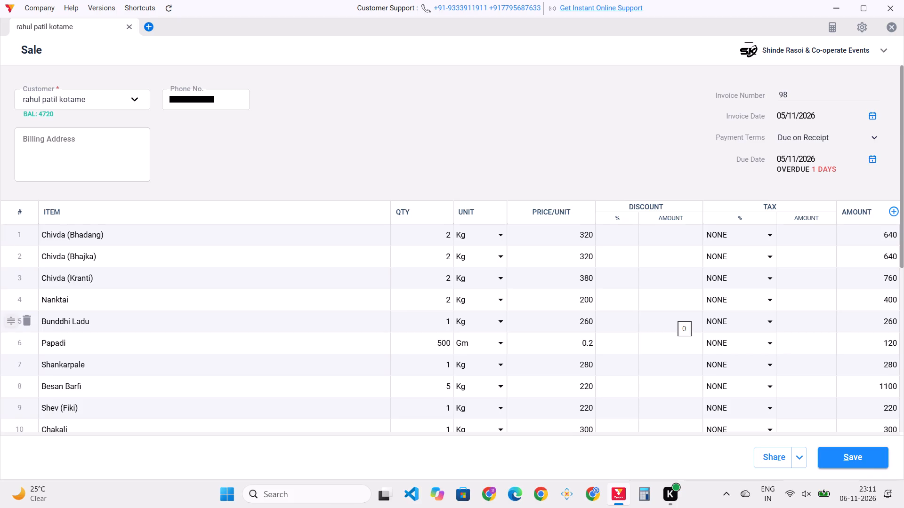
{"action": "scroll", "coordinate": [712, 257], "scroll_direction": "down", "scroll_amount": 5}
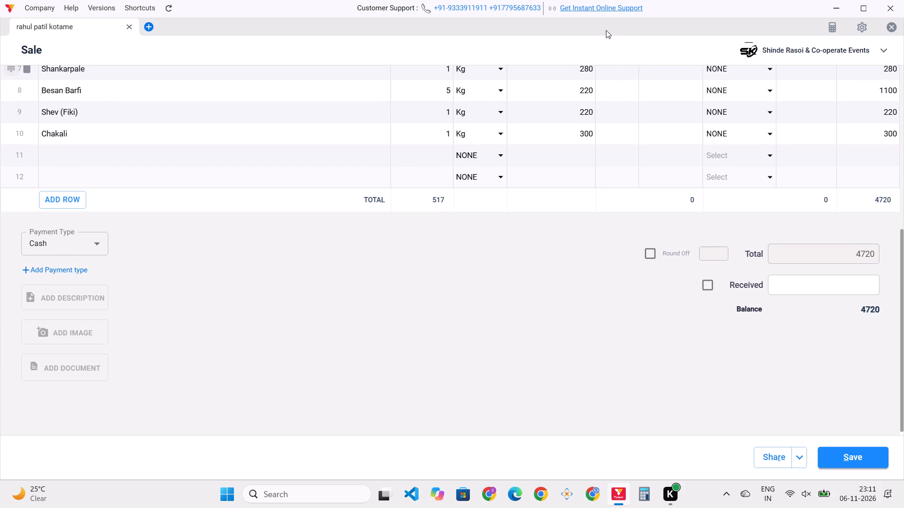
{"action": "scroll", "coordinate": [536, 23], "scroll_direction": "up", "scroll_amount": 3}
{"action": "scroll", "coordinate": [482, 339], "scroll_direction": "right", "scroll_amount": 8}
{"action": "left_click", "coordinate": [858, 463]}
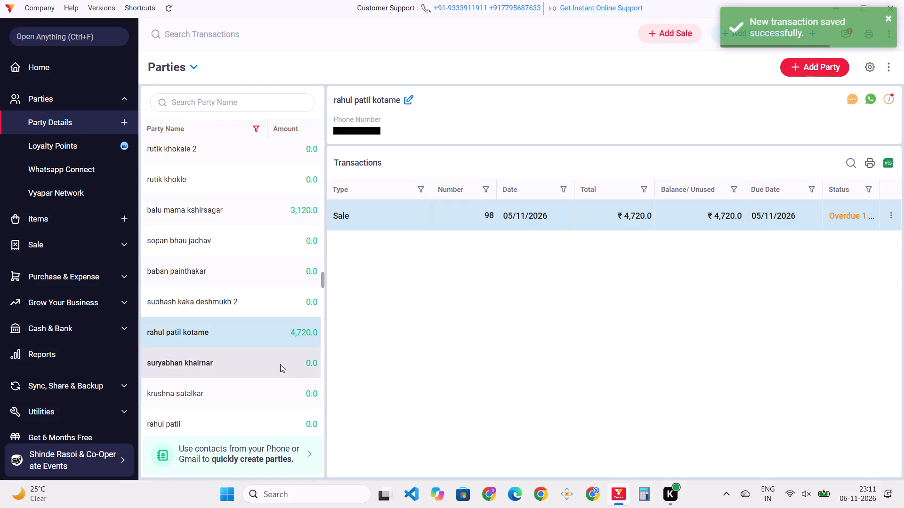
Look through the following party balances and select the party with the outstanding 4,480 balance to view its sale transactions.
{"action": "scroll", "coordinate": [280, 364], "scroll_direction": "down", "scroll_amount": 4}
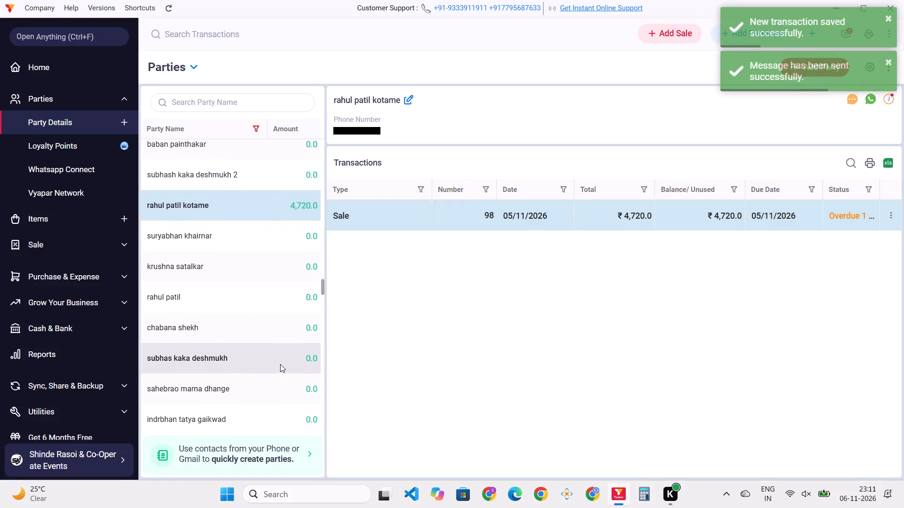
{"action": "scroll", "coordinate": [280, 364], "scroll_direction": "down", "scroll_amount": 3}
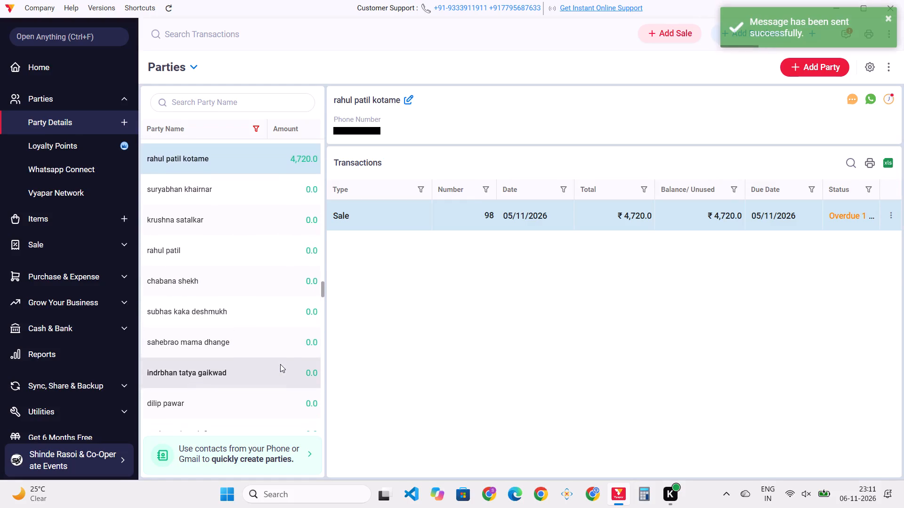
{"action": "scroll", "coordinate": [280, 364], "scroll_direction": "down", "scroll_amount": 5}
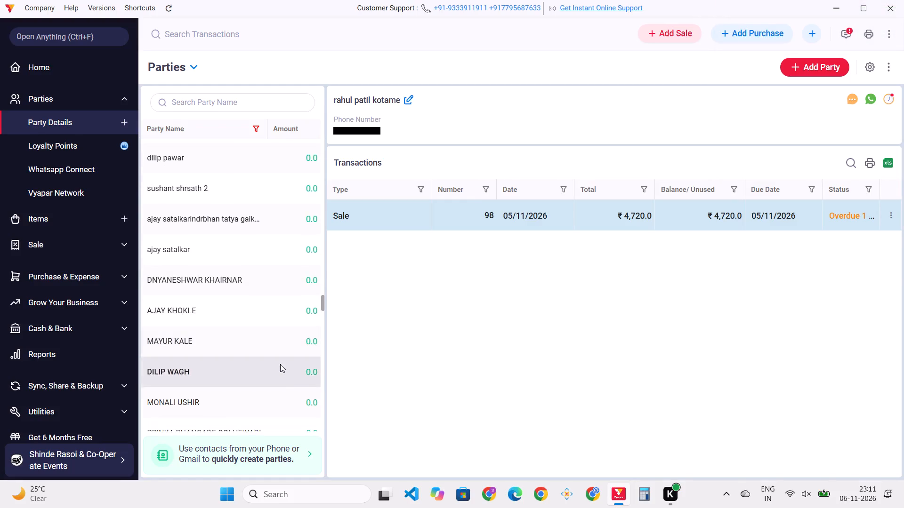
{"action": "scroll", "coordinate": [280, 364], "scroll_direction": "down", "scroll_amount": 4}
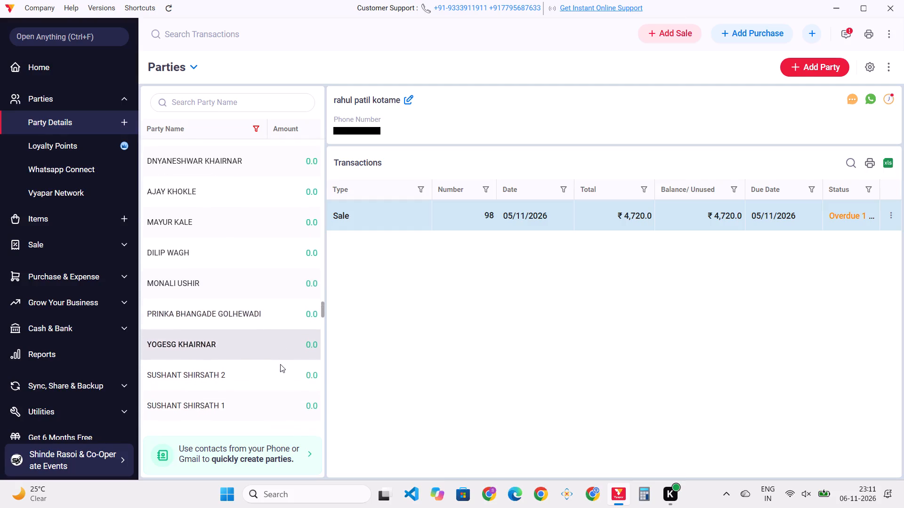
{"action": "scroll", "coordinate": [280, 364], "scroll_direction": "down", "scroll_amount": 3}
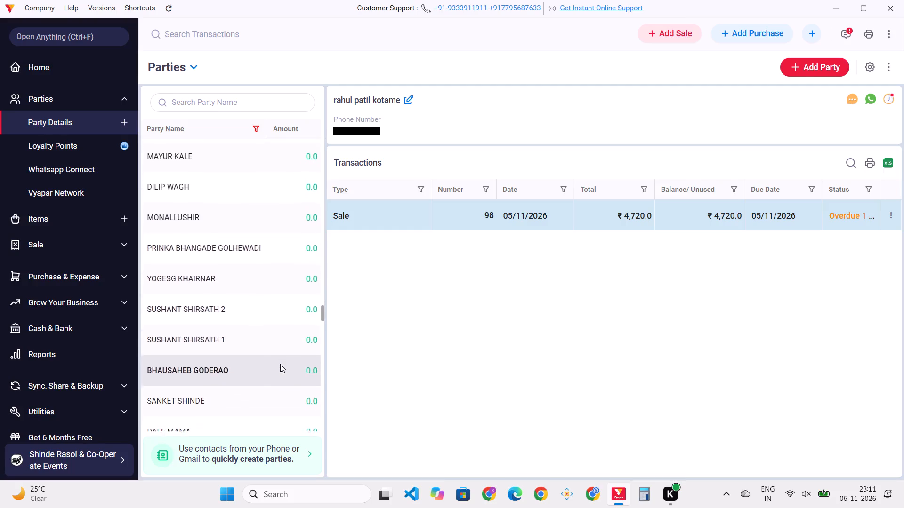
{"action": "scroll", "coordinate": [280, 364], "scroll_direction": "down", "scroll_amount": 3}
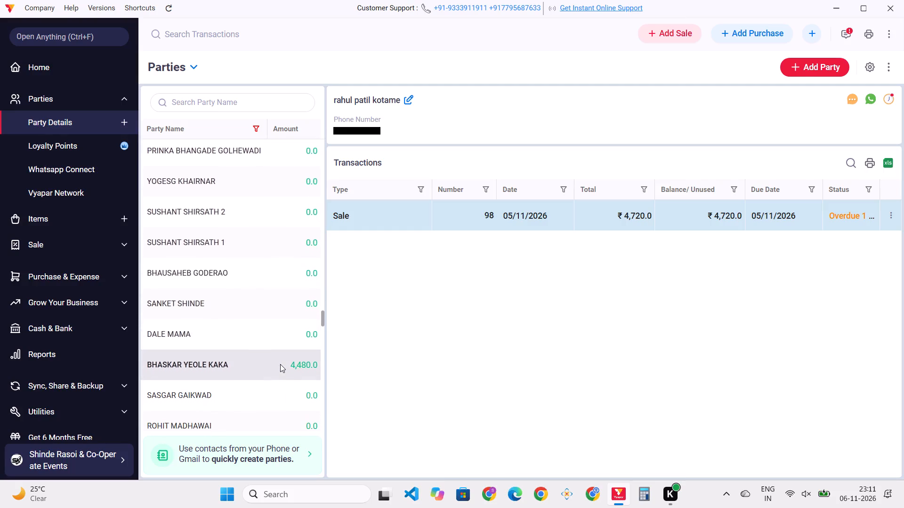
{"action": "scroll", "coordinate": [280, 364], "scroll_direction": "down", "scroll_amount": 1}
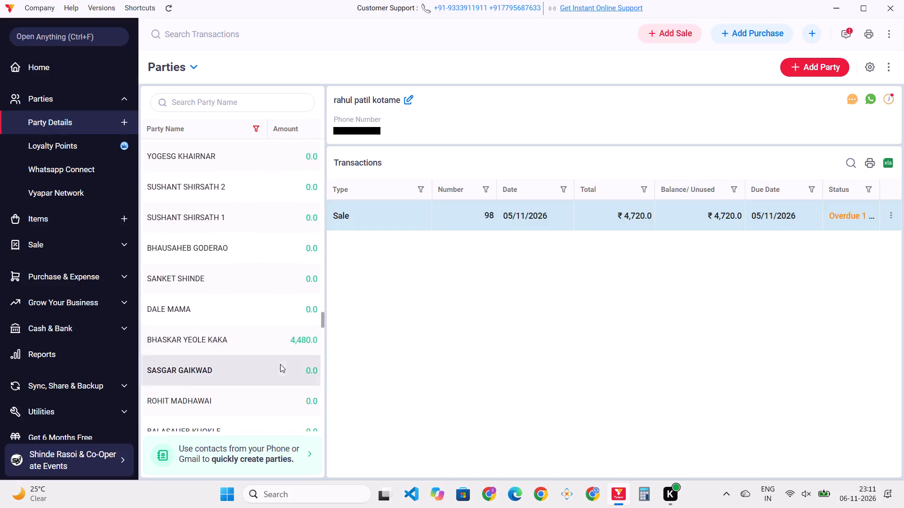
{"action": "left_click", "coordinate": [289, 341]}
Continue through the party list and select the party with the outstanding 3,080 balance to view its sale transactions.
{"action": "scroll", "coordinate": [280, 309], "scroll_direction": "down", "scroll_amount": 1}
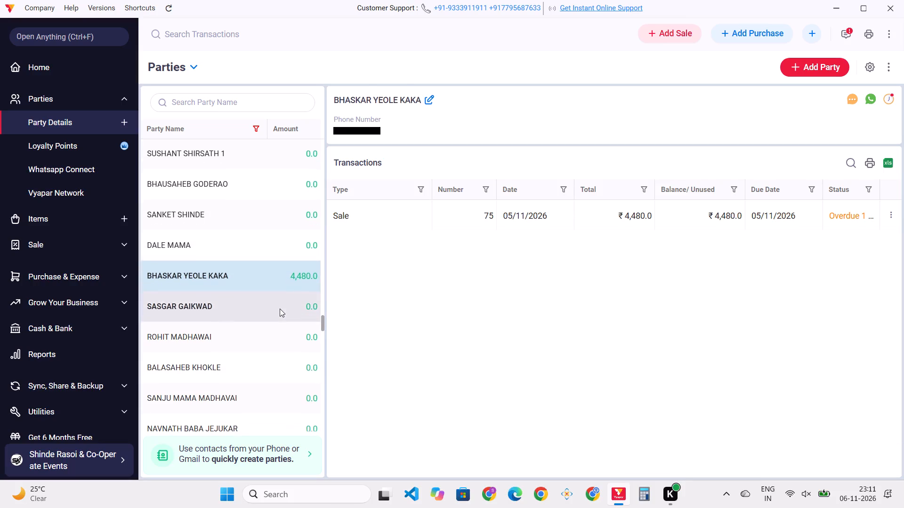
{"action": "scroll", "coordinate": [280, 309], "scroll_direction": "down", "scroll_amount": 1}
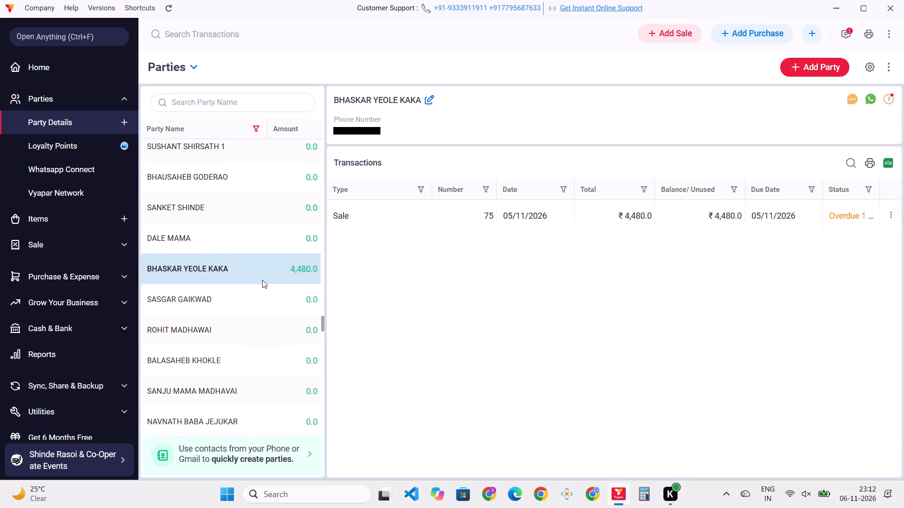
{"action": "scroll", "coordinate": [262, 280], "scroll_direction": "down", "scroll_amount": 4}
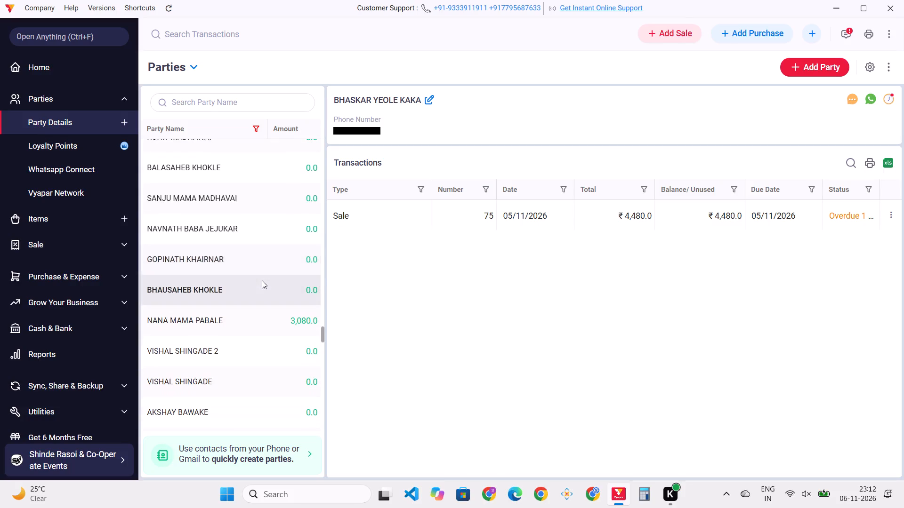
{"action": "scroll", "coordinate": [262, 280], "scroll_direction": "down", "scroll_amount": 2}
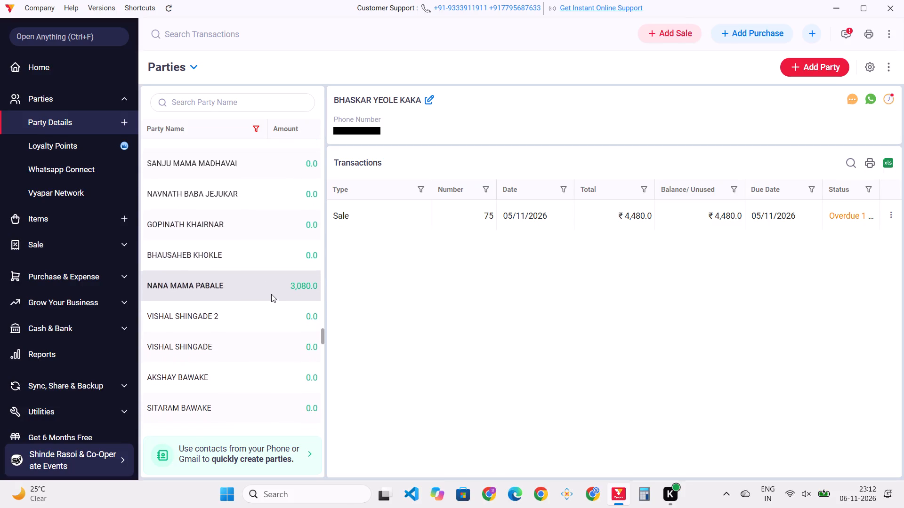
{"action": "scroll", "coordinate": [271, 294], "scroll_direction": "down", "scroll_amount": 1}
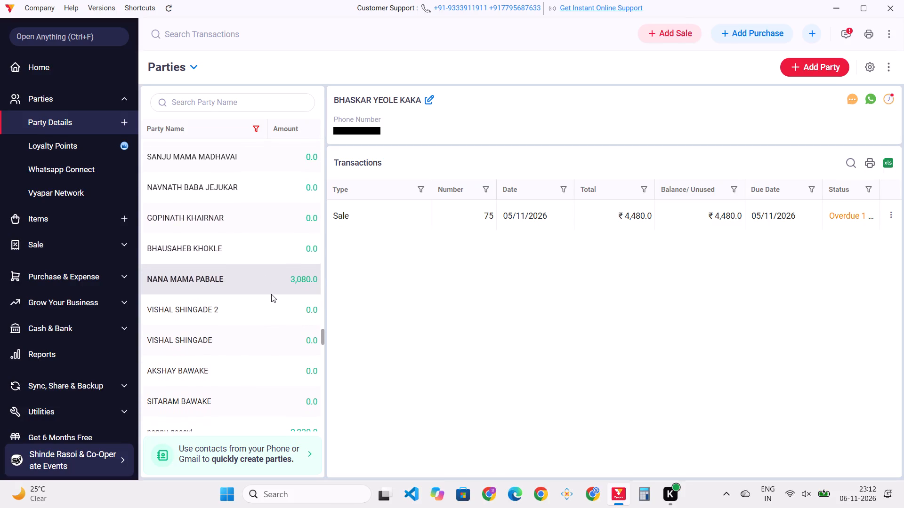
{"action": "scroll", "coordinate": [271, 294], "scroll_direction": "down", "scroll_amount": 1}
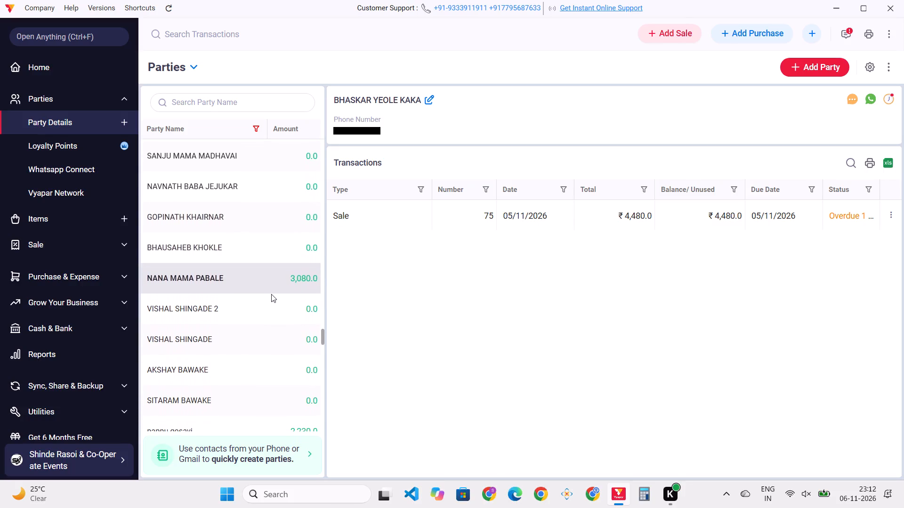
{"action": "scroll", "coordinate": [271, 294], "scroll_direction": "down", "scroll_amount": 1}
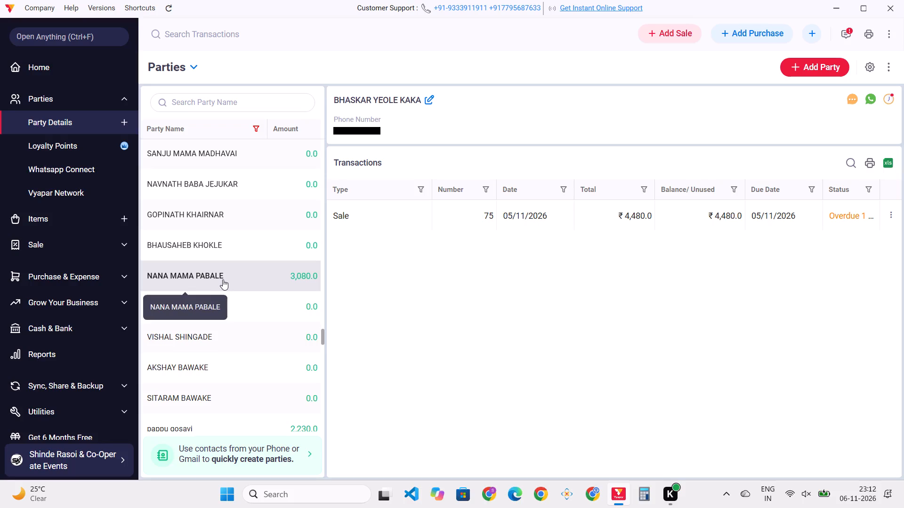
{"action": "left_click", "coordinate": [223, 279]}
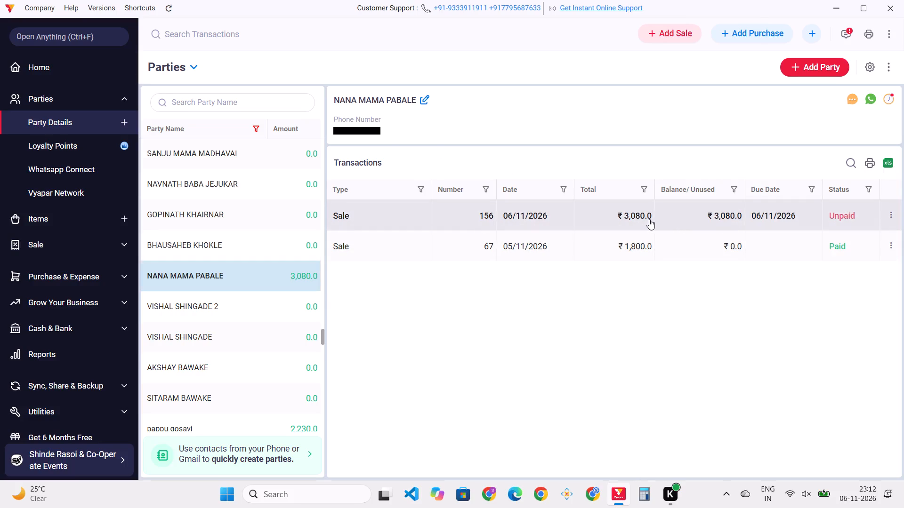
Open the unpaid sale invoice 156 for editing, mark its full 3080 amount as received, and save the invoice.
{"action": "left_click", "coordinate": [892, 214]}
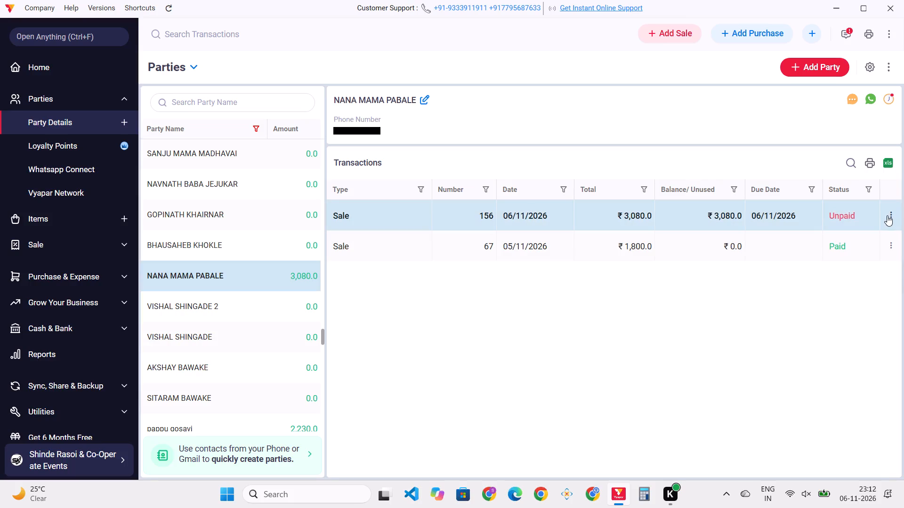
{"action": "left_click", "coordinate": [841, 235]}
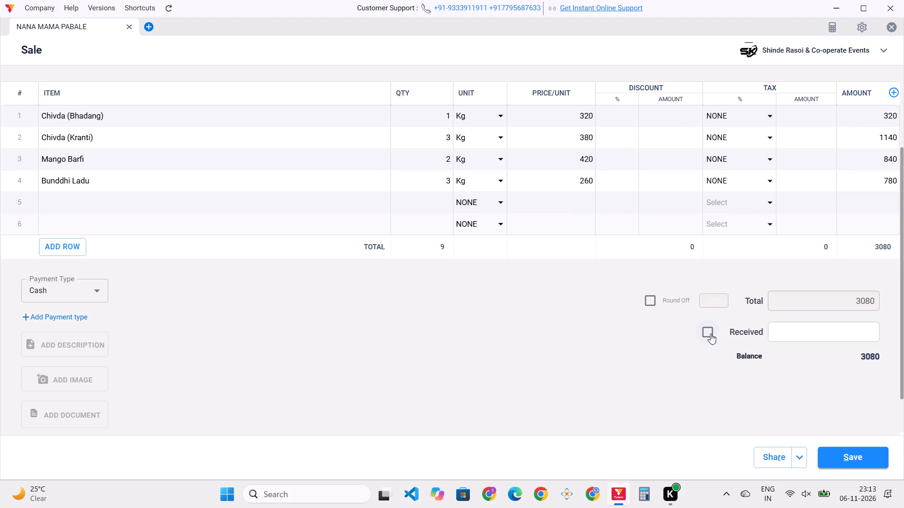
{"action": "left_click", "coordinate": [707, 335]}
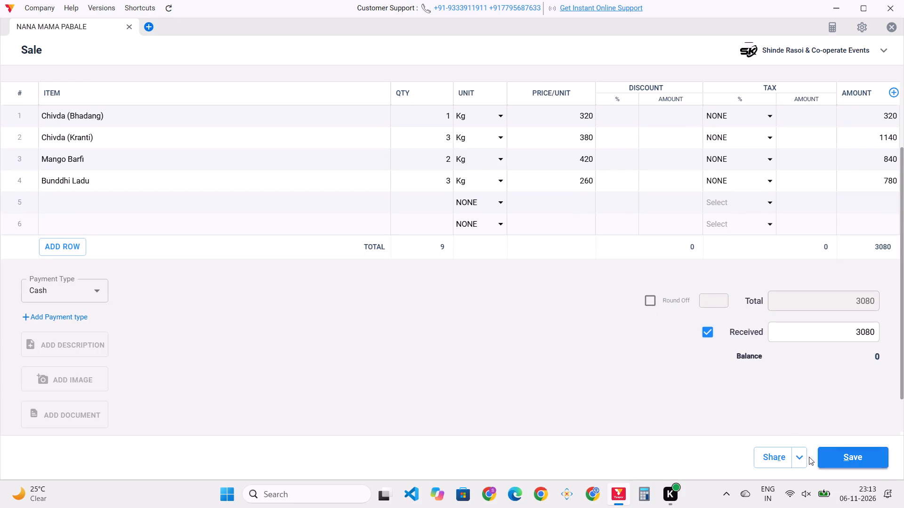
{"action": "left_click", "coordinate": [840, 465]}
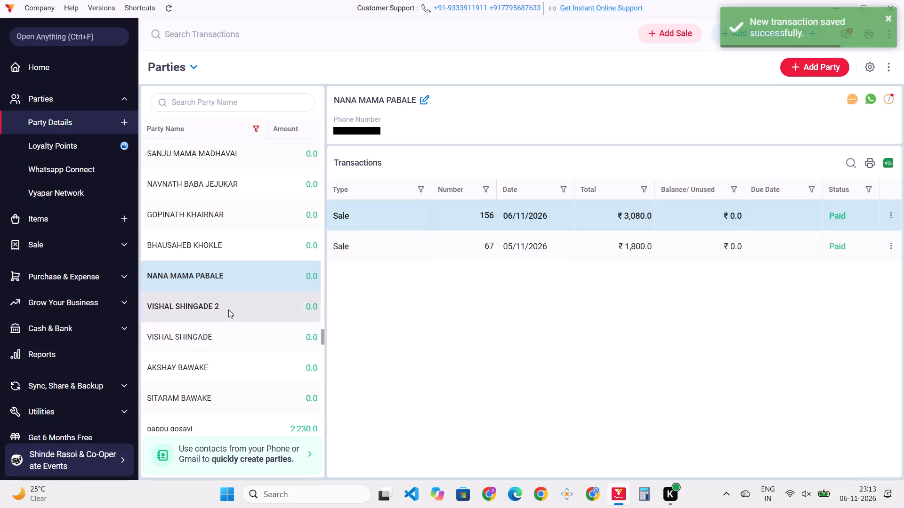
Select the party with the outstanding 2,230 balance in the party list to view its sale transactions.
{"action": "scroll", "coordinate": [240, 287], "scroll_direction": "down", "scroll_amount": 2}
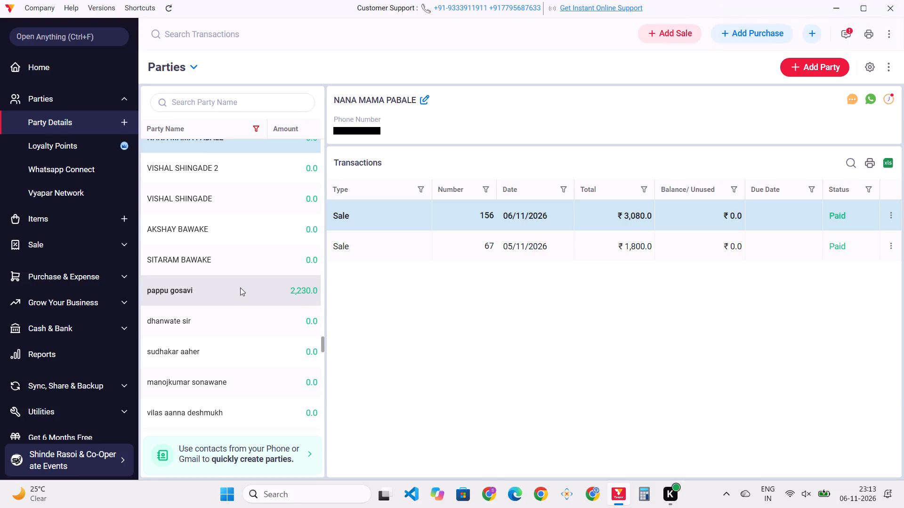
{"action": "left_click", "coordinate": [233, 293]}
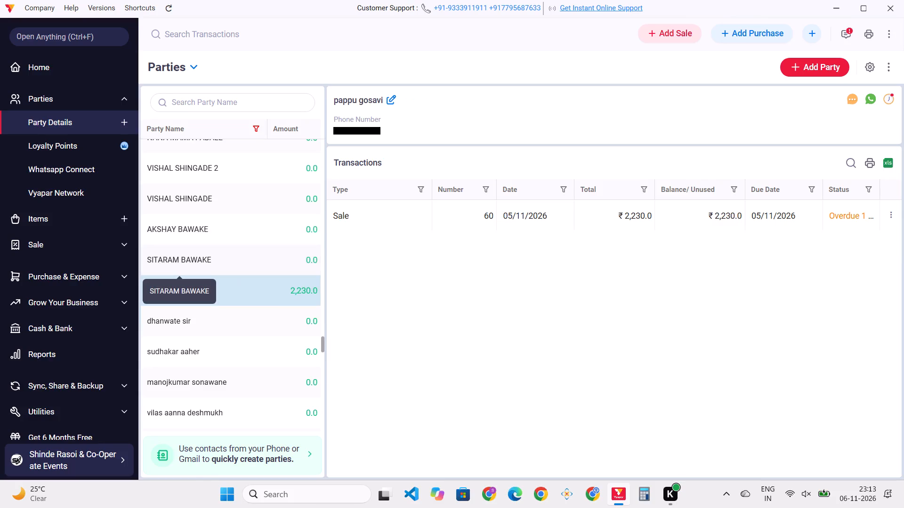
Look through the party balances after the 2,230 entry for parties with outstanding amounts.
{"action": "scroll", "coordinate": [271, 364], "scroll_direction": "down", "scroll_amount": 1}
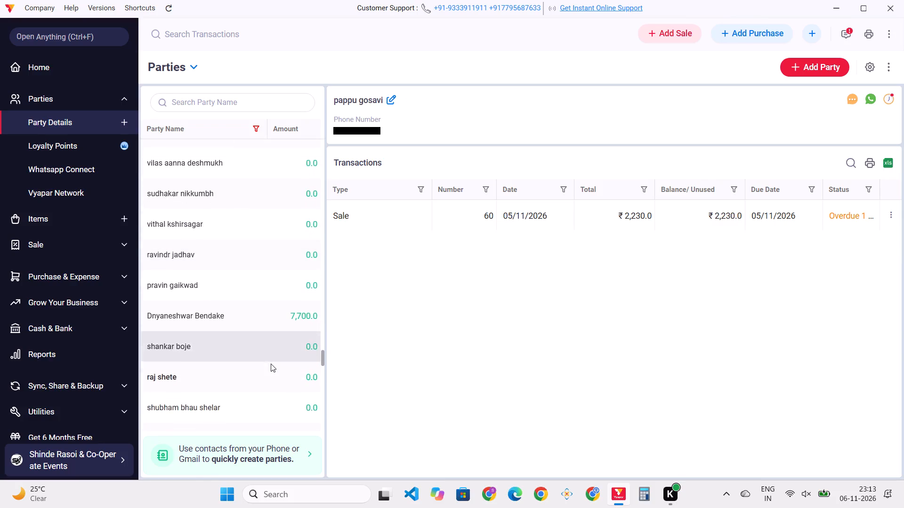
{"action": "scroll", "coordinate": [271, 364], "scroll_direction": "down", "scroll_amount": 2}
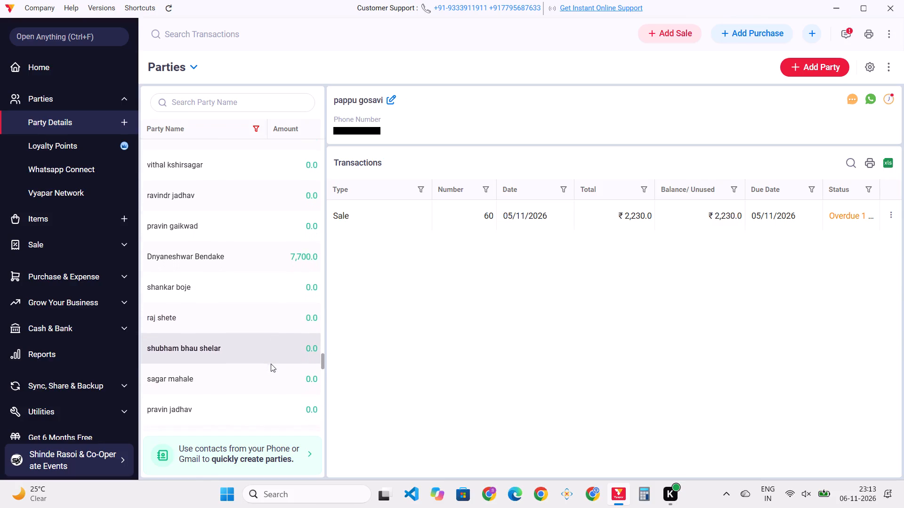
{"action": "scroll", "coordinate": [271, 364], "scroll_direction": "down", "scroll_amount": 1}
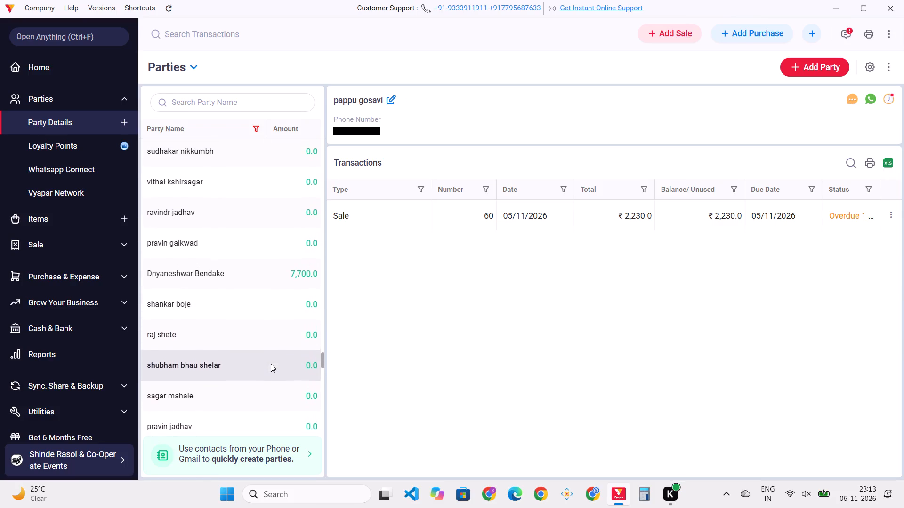
{"action": "scroll", "coordinate": [271, 364], "scroll_direction": "down", "scroll_amount": 1}
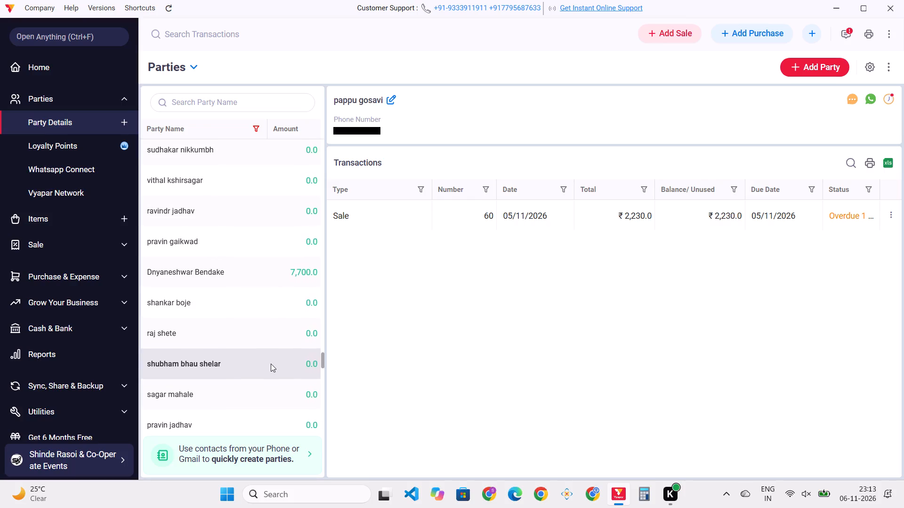
{"action": "scroll", "coordinate": [271, 364], "scroll_direction": "down", "scroll_amount": 1}
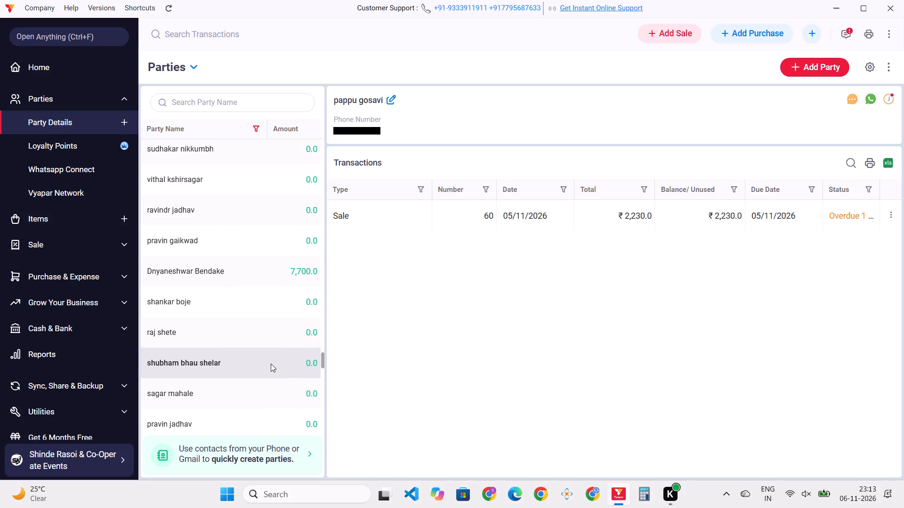
{"action": "scroll", "coordinate": [271, 364], "scroll_direction": "down", "scroll_amount": 3}
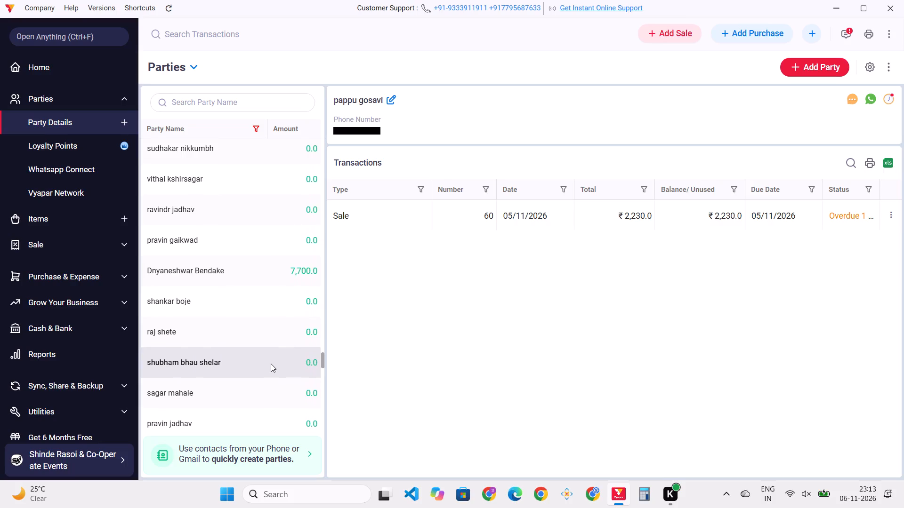
{"action": "scroll", "coordinate": [271, 364], "scroll_direction": "down", "scroll_amount": 1}
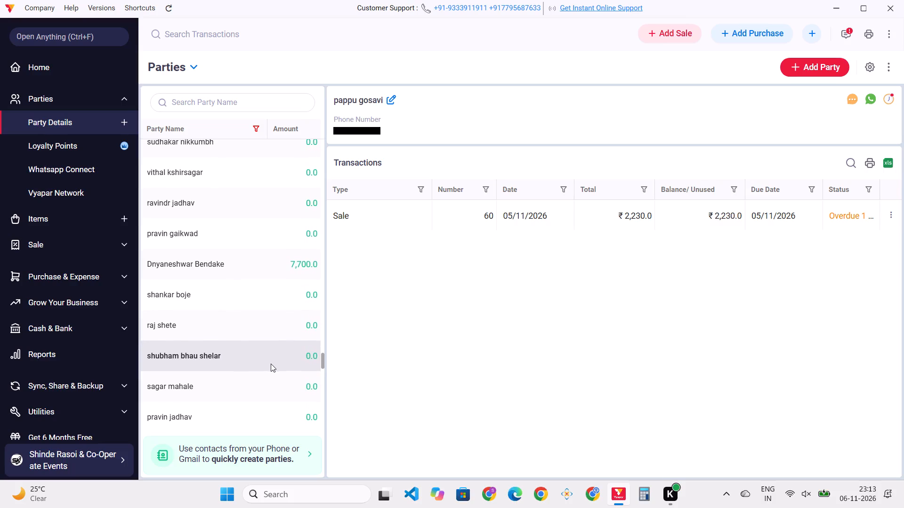
{"action": "scroll", "coordinate": [271, 364], "scroll_direction": "down", "scroll_amount": 1}
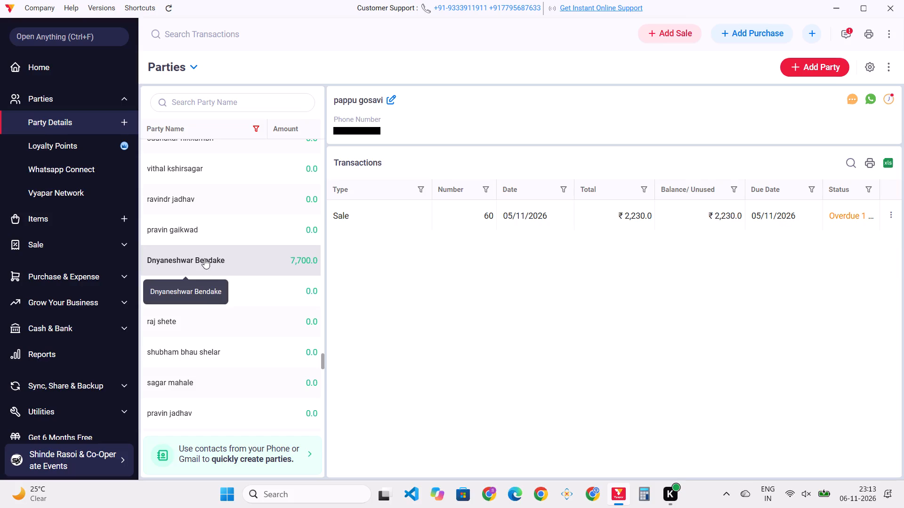
{"action": "scroll", "coordinate": [208, 319], "scroll_direction": "down", "scroll_amount": 3}
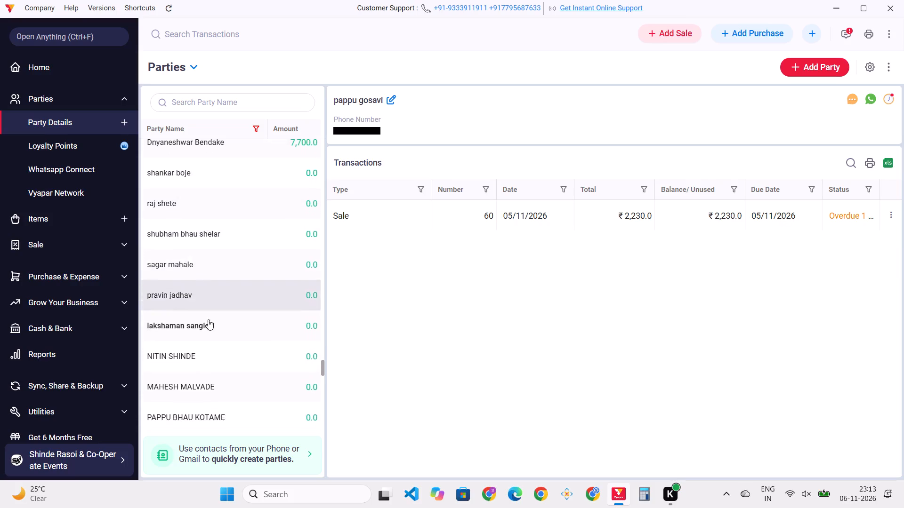
{"action": "scroll", "coordinate": [208, 319], "scroll_direction": "down", "scroll_amount": 4}
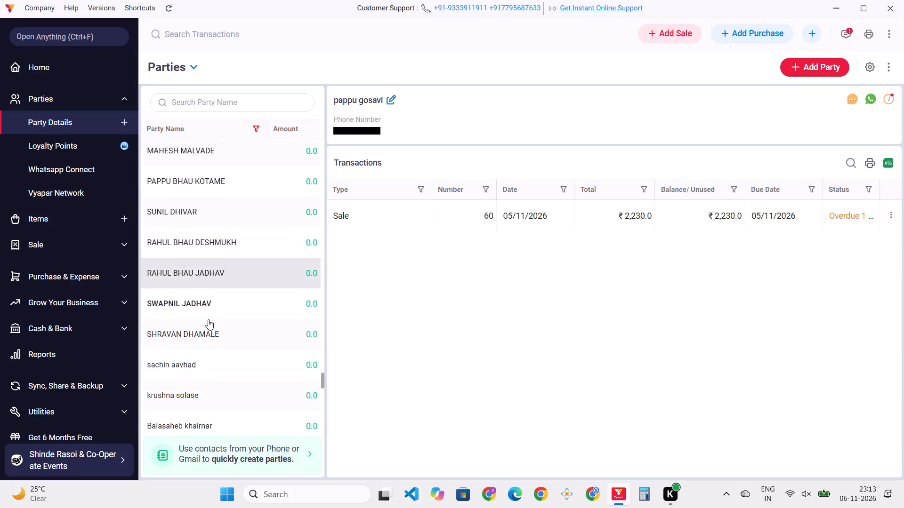
{"action": "scroll", "coordinate": [208, 319], "scroll_direction": "down", "scroll_amount": 5}
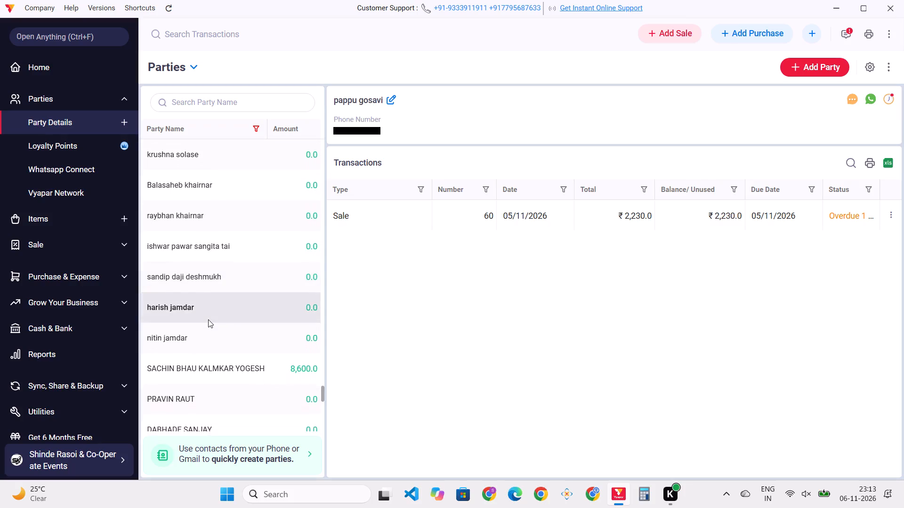
{"action": "scroll", "coordinate": [208, 319], "scroll_direction": "down", "scroll_amount": 1}
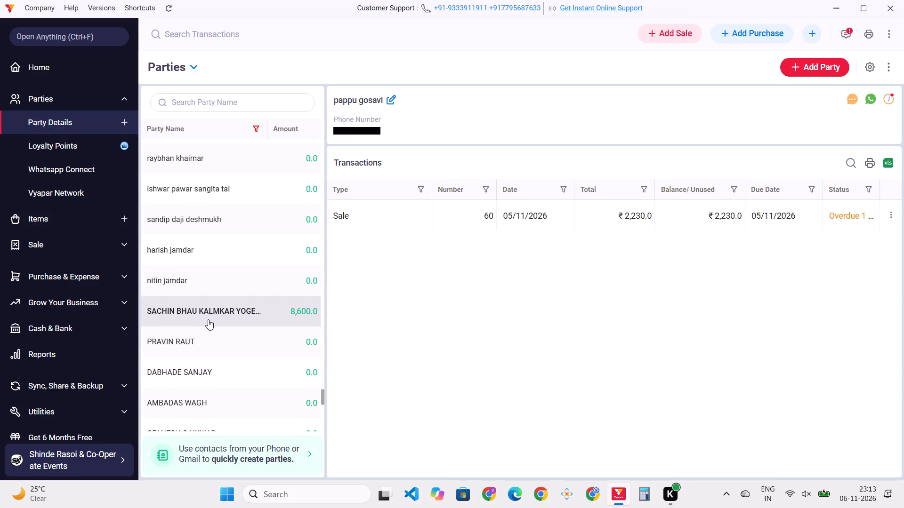
{"action": "scroll", "coordinate": [210, 318], "scroll_direction": "down", "scroll_amount": 1}
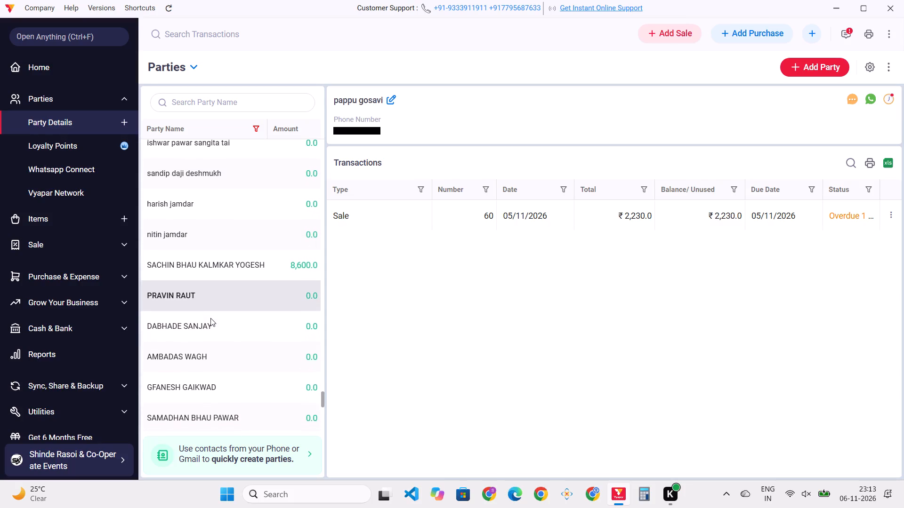
{"action": "scroll", "coordinate": [210, 318], "scroll_direction": "down", "scroll_amount": 1}
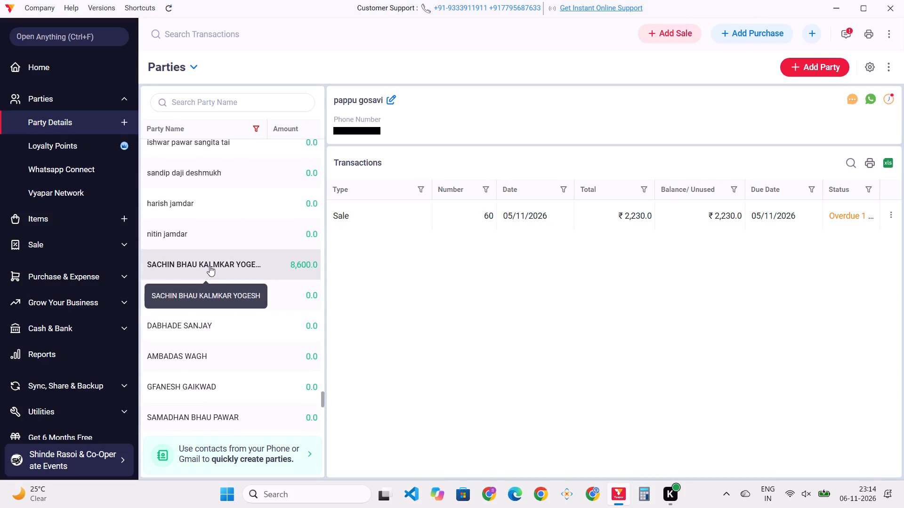
Open sale invoice 25 of the party with the outstanding 8,600 balance, mark its full 8600 amount as received, and save it.
{"action": "left_click", "coordinate": [265, 262]}
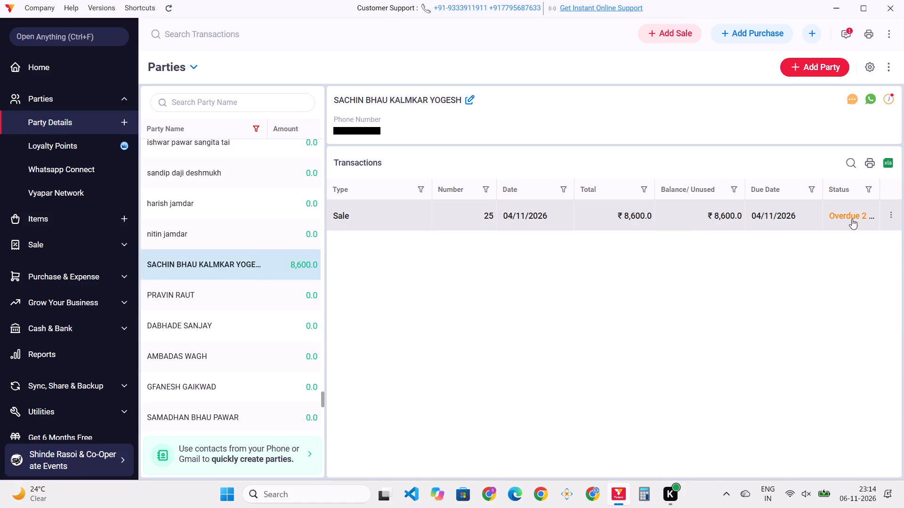
{"action": "left_click", "coordinate": [894, 216]}
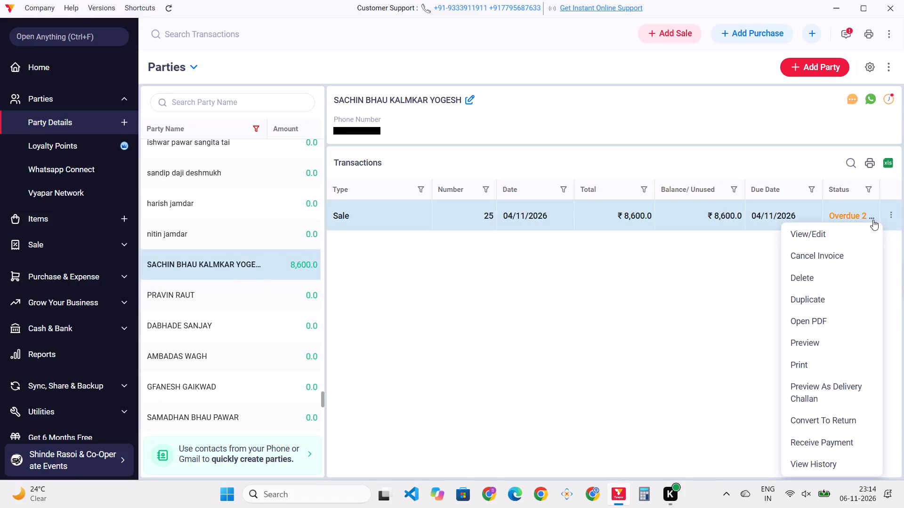
{"action": "left_click", "coordinate": [836, 233]}
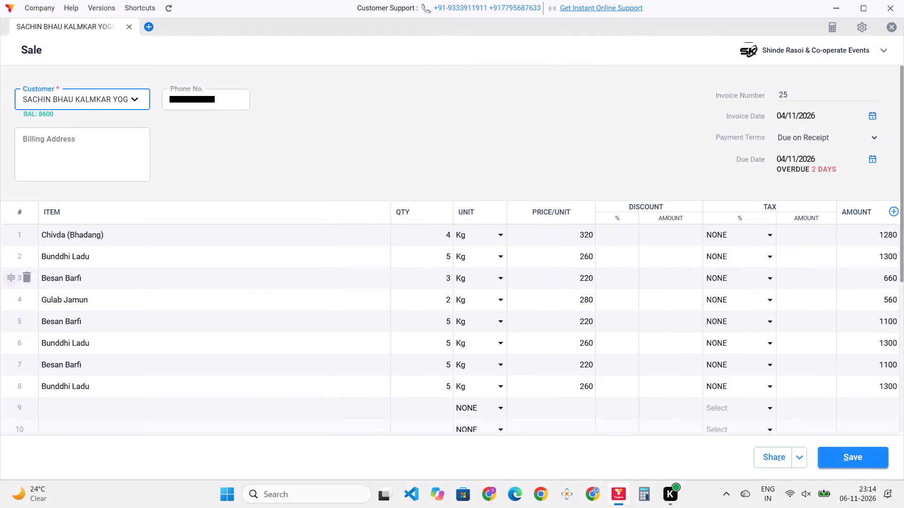
{"action": "scroll", "coordinate": [798, 314], "scroll_direction": "down", "scroll_amount": 4}
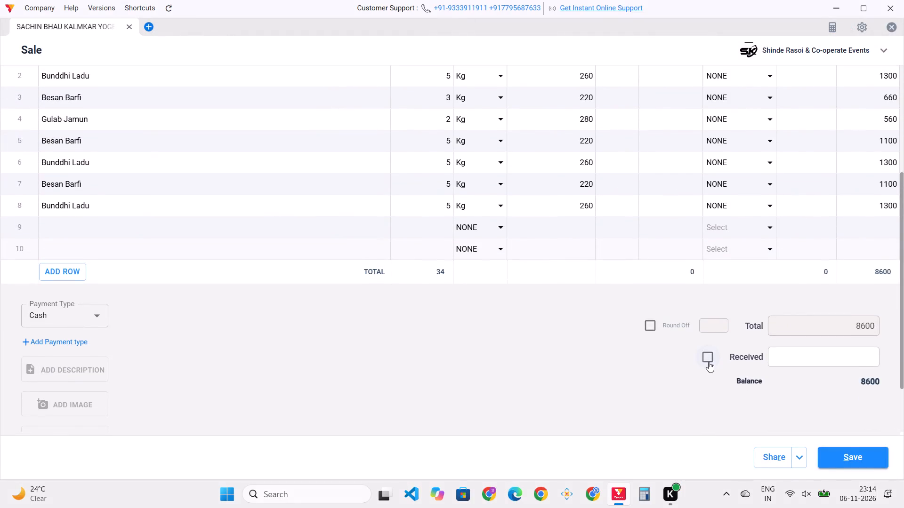
{"action": "left_click", "coordinate": [709, 362]}
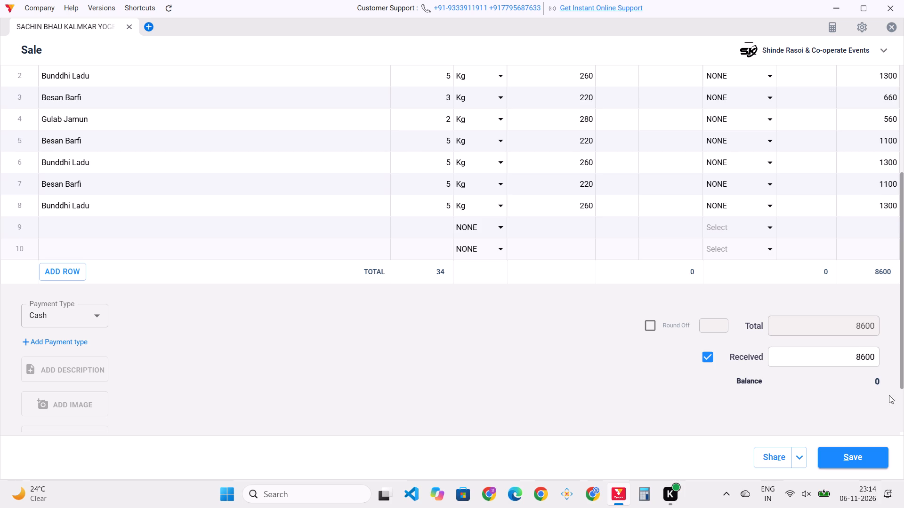
{"action": "left_click", "coordinate": [835, 455]}
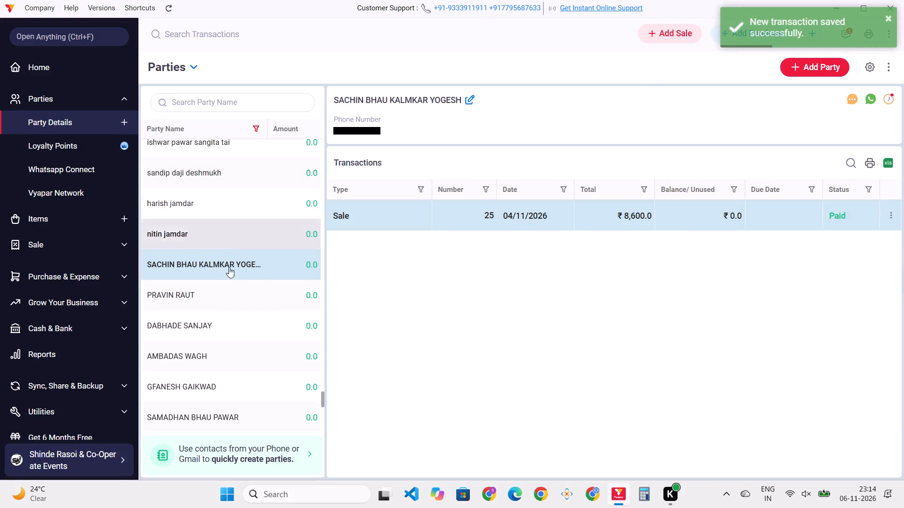
Continue through the party list and select the party with the outstanding 2,060 balance to view its sale transactions.
{"action": "scroll", "coordinate": [227, 278], "scroll_direction": "down", "scroll_amount": 6}
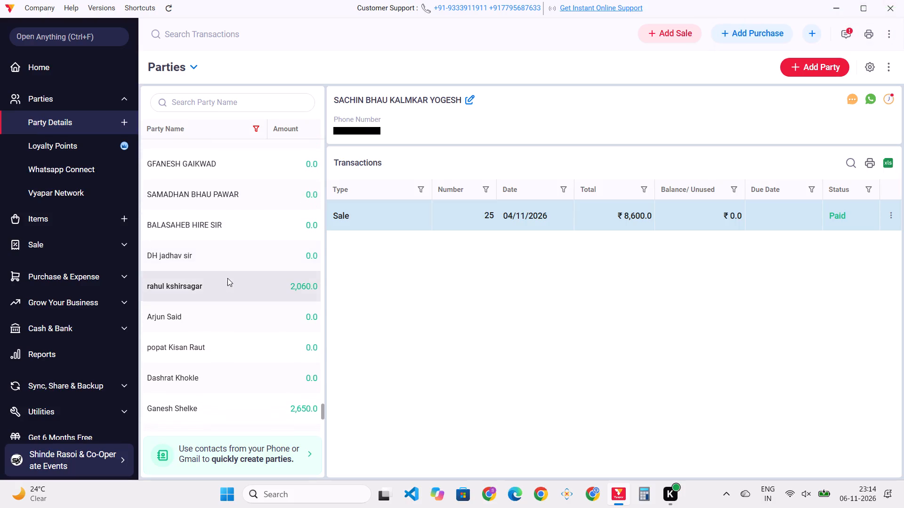
{"action": "scroll", "coordinate": [227, 278], "scroll_direction": "down", "scroll_amount": 1}
{"action": "left_click", "coordinate": [195, 288]}
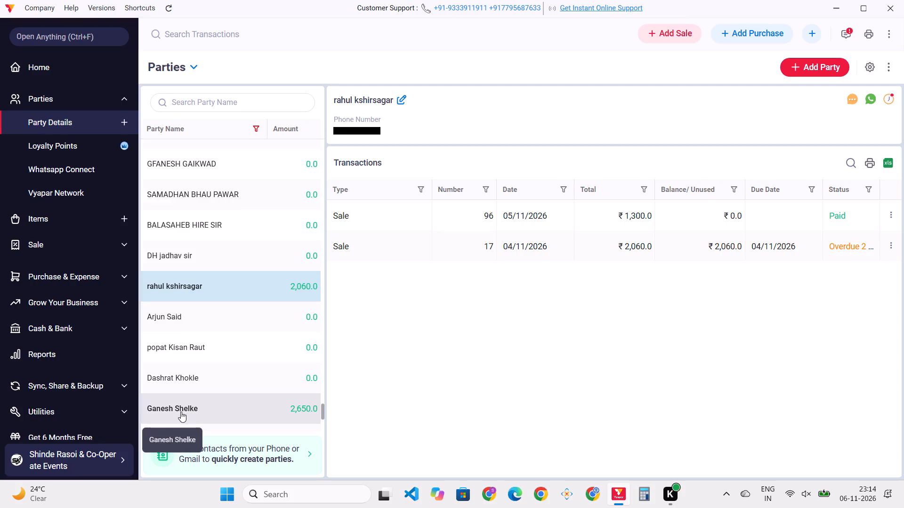
Select the party with the outstanding 2,650 balance to view its sale transactions.
{"action": "scroll", "coordinate": [181, 410], "scroll_direction": "down", "scroll_amount": 1}
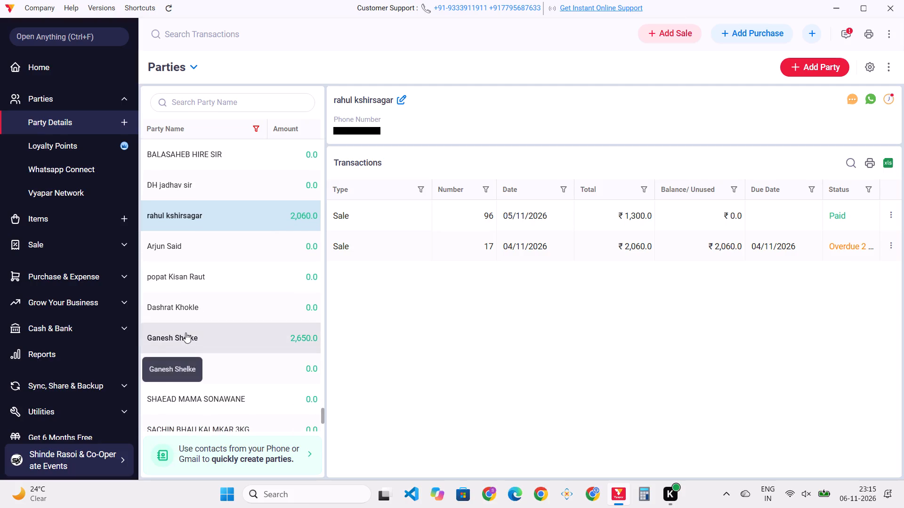
{"action": "left_click", "coordinate": [184, 336]}
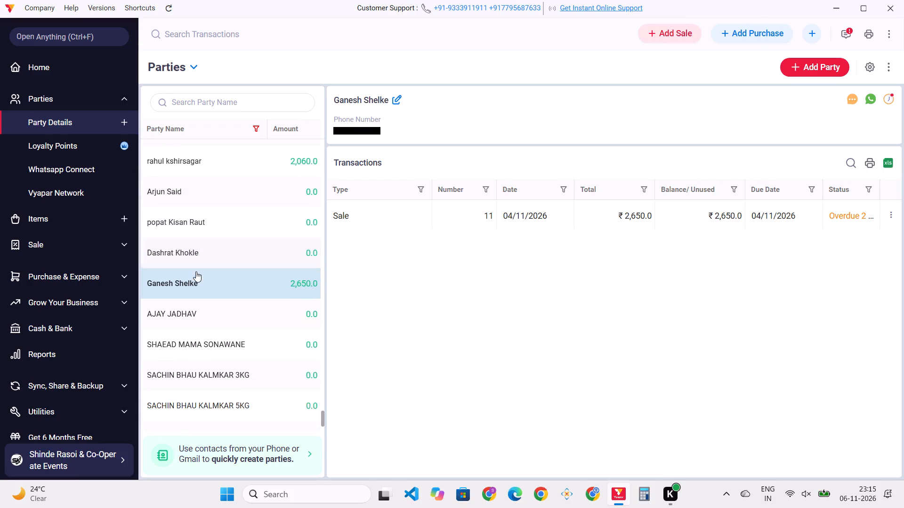
Check the remaining party balances through the end of the list, and return to the first party in the list.
{"action": "scroll", "coordinate": [196, 271], "scroll_direction": "down", "scroll_amount": 3}
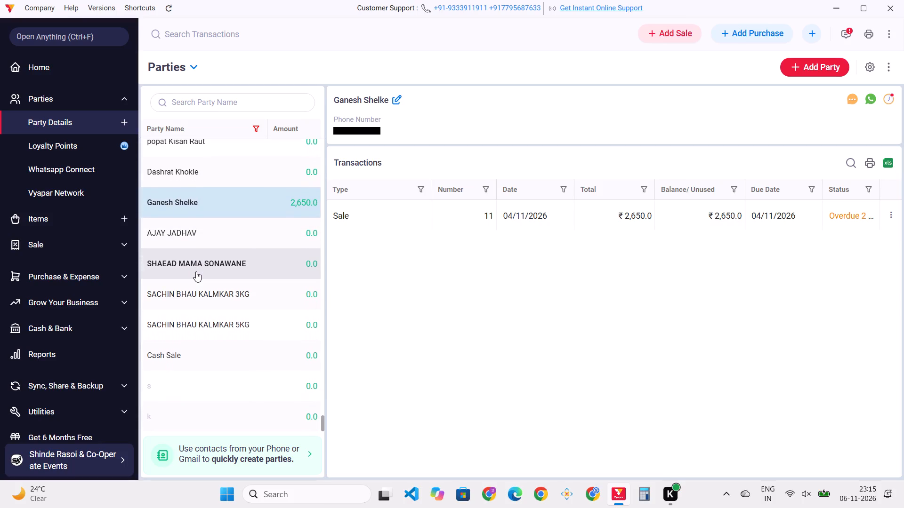
{"action": "scroll", "coordinate": [196, 271], "scroll_direction": "down", "scroll_amount": 1}
{"action": "scroll", "coordinate": [250, 327], "scroll_direction": "up", "scroll_amount": 1}
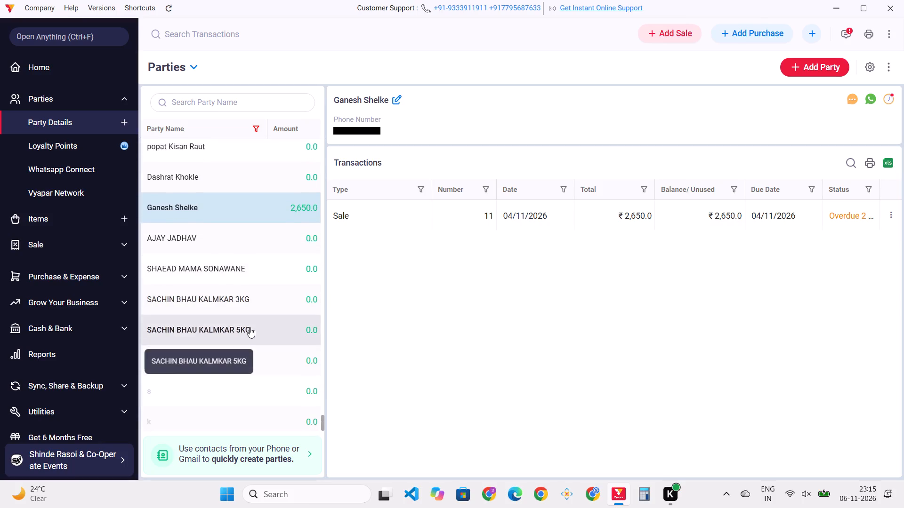
{"action": "scroll", "coordinate": [250, 327], "scroll_direction": "up", "scroll_amount": 16}
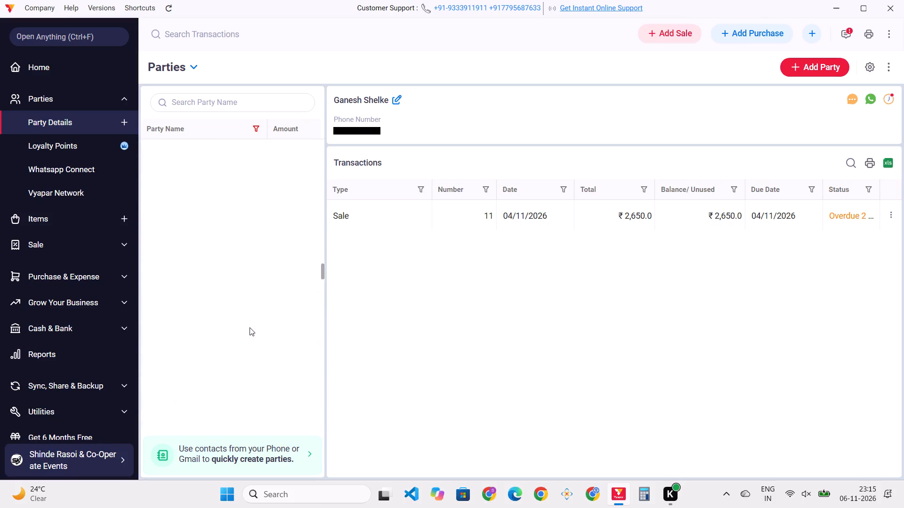
{"action": "scroll", "coordinate": [250, 327], "scroll_direction": "up", "scroll_amount": 11}
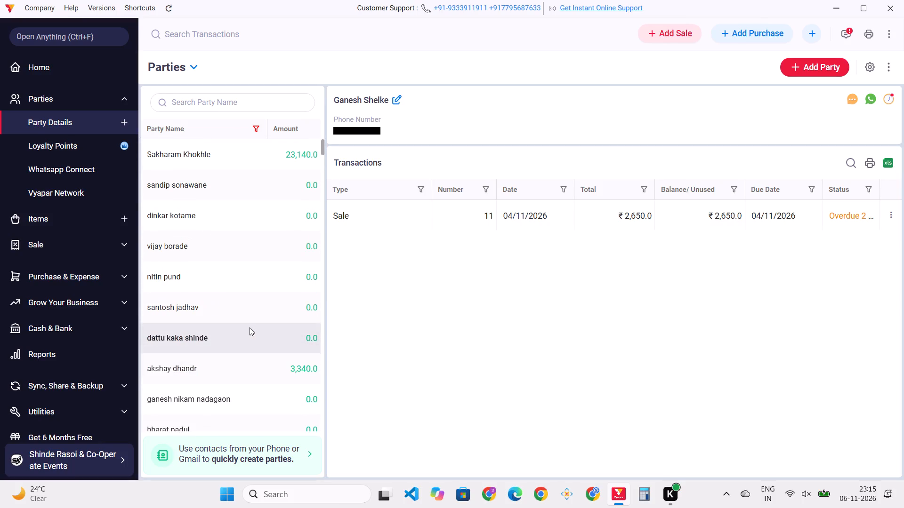
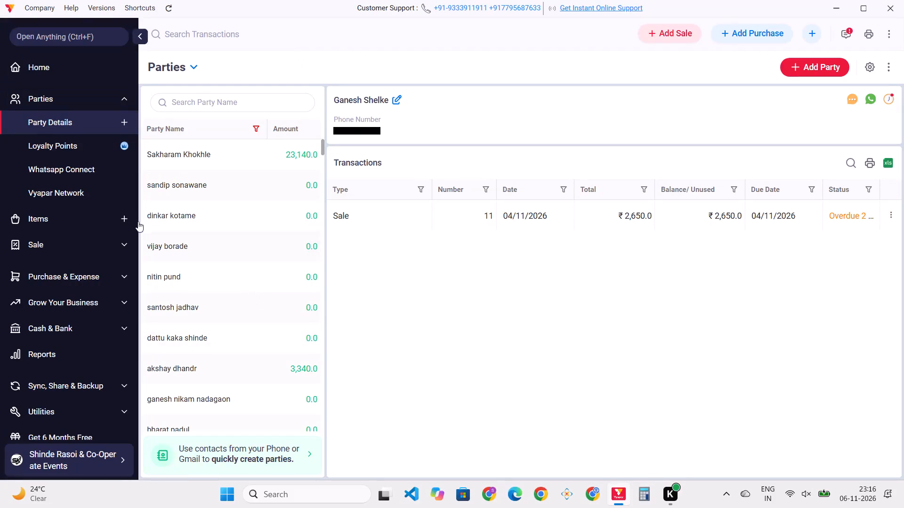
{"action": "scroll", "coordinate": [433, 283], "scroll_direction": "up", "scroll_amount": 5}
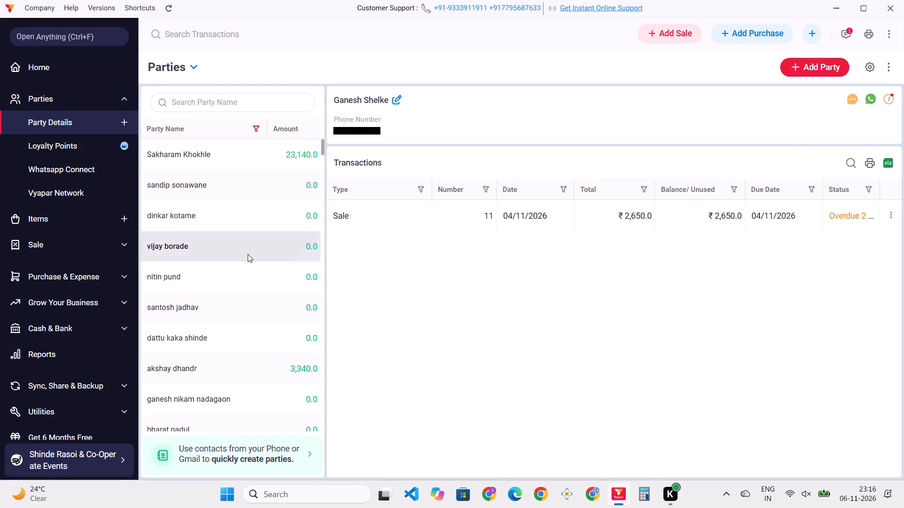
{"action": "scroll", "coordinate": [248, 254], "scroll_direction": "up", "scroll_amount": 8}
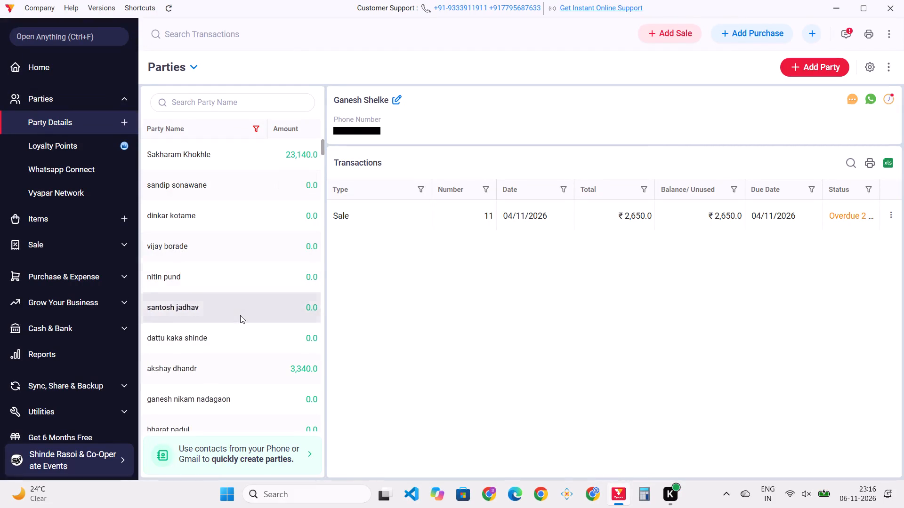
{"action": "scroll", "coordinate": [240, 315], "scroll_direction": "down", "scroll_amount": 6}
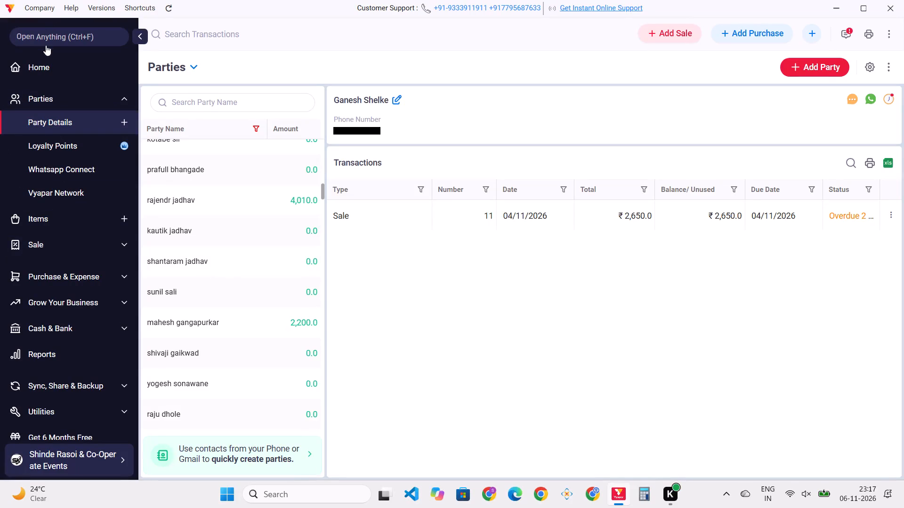
From the home dashboard's Total Receivable figure, open the list of parties with outstanding balances and check it through to the end.
{"action": "left_click", "coordinate": [40, 61]}
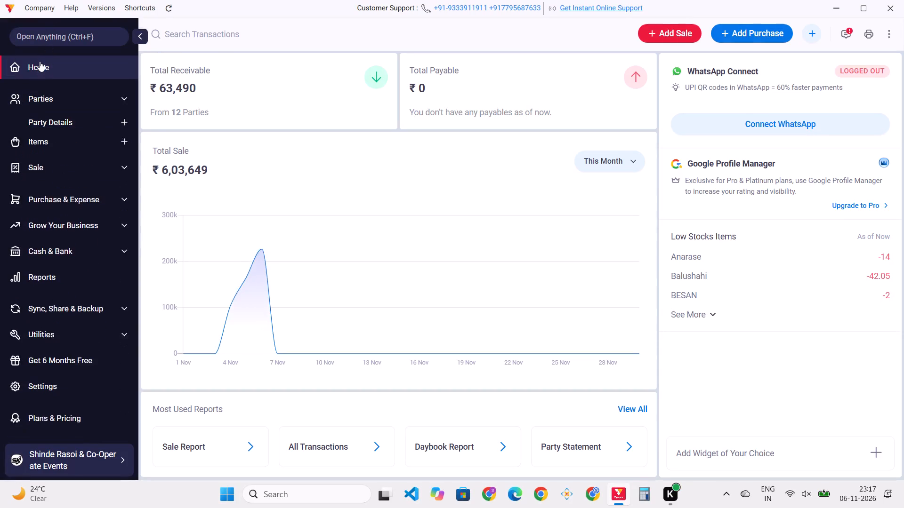
{"action": "scroll", "coordinate": [271, 116], "scroll_direction": "up", "scroll_amount": 2}
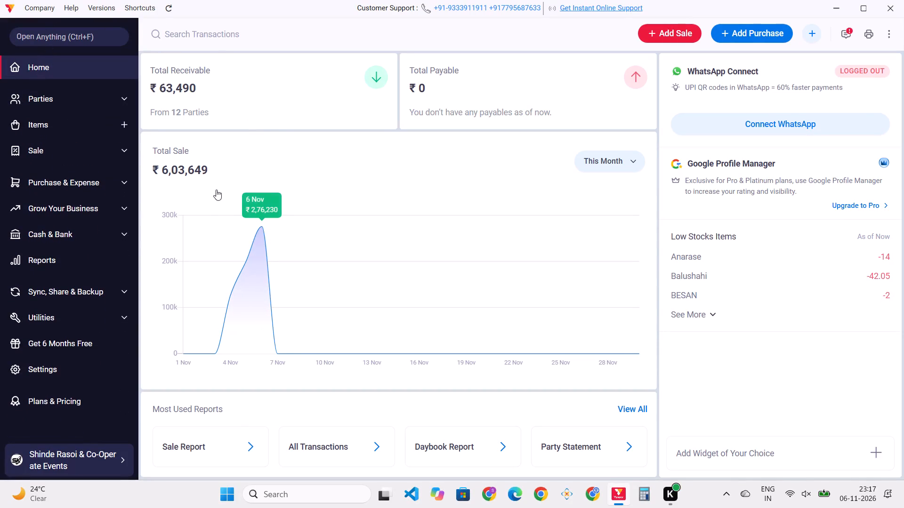
{"action": "scroll", "coordinate": [216, 190], "scroll_direction": "down", "scroll_amount": 1}
{"action": "scroll", "coordinate": [221, 93], "scroll_direction": "right", "scroll_amount": 1}
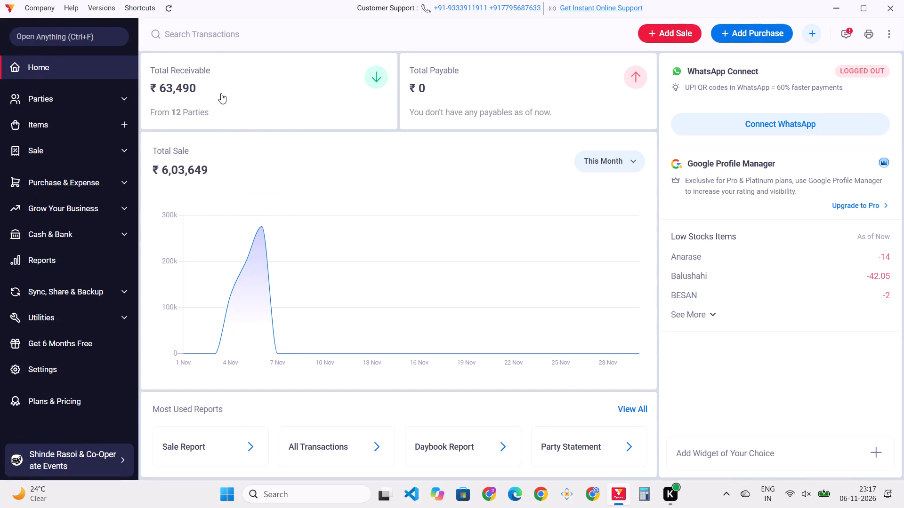
{"action": "scroll", "coordinate": [221, 93], "scroll_direction": "right", "scroll_amount": 1}
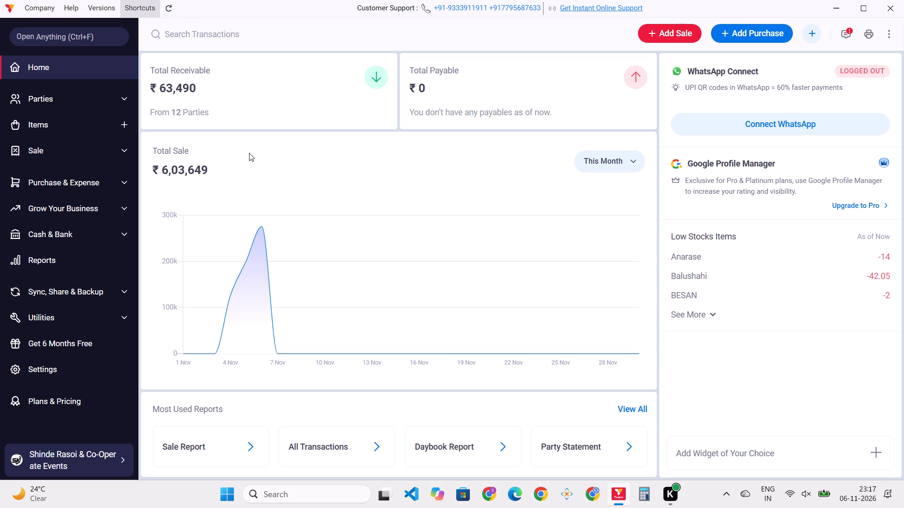
{"action": "left_click", "coordinate": [381, 71]}
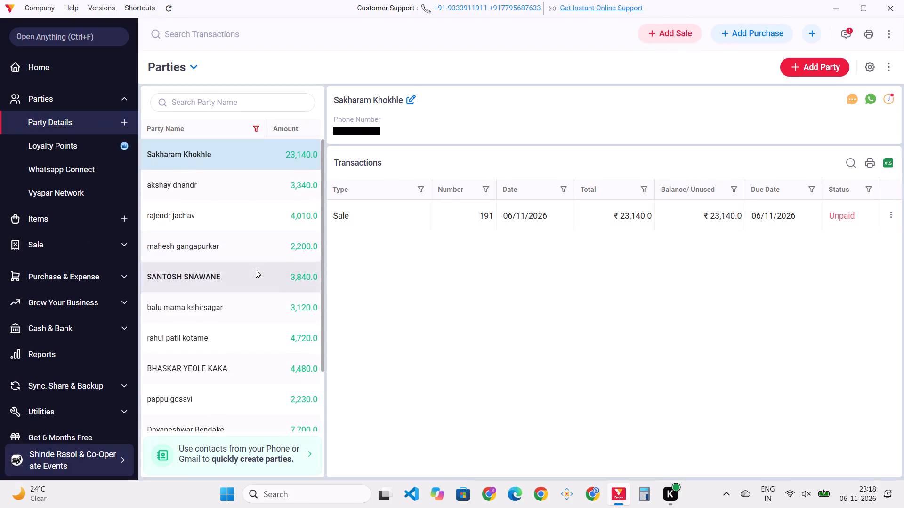
{"action": "scroll", "coordinate": [256, 270], "scroll_direction": "down", "scroll_amount": 4}
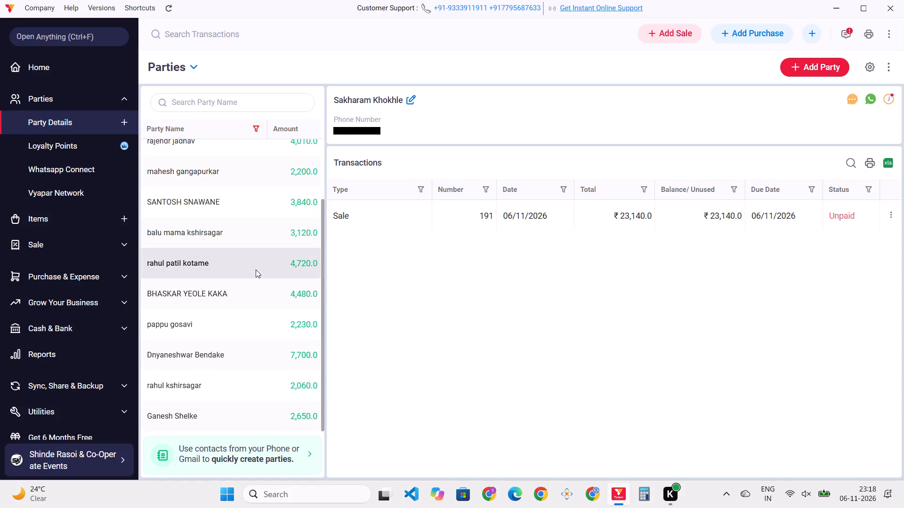
{"action": "scroll", "coordinate": [198, 215], "scroll_direction": "right", "scroll_amount": 1}
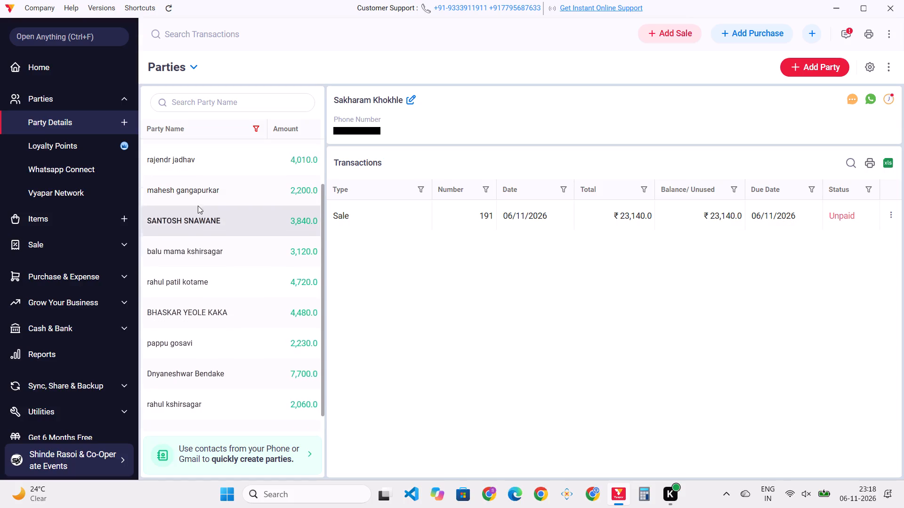
Search the receivable parties for "shar", shorten the search text to widen the match, and clear the search.
{"action": "left_click", "coordinate": [208, 101]}
{"action": "type", "text": "shar"}
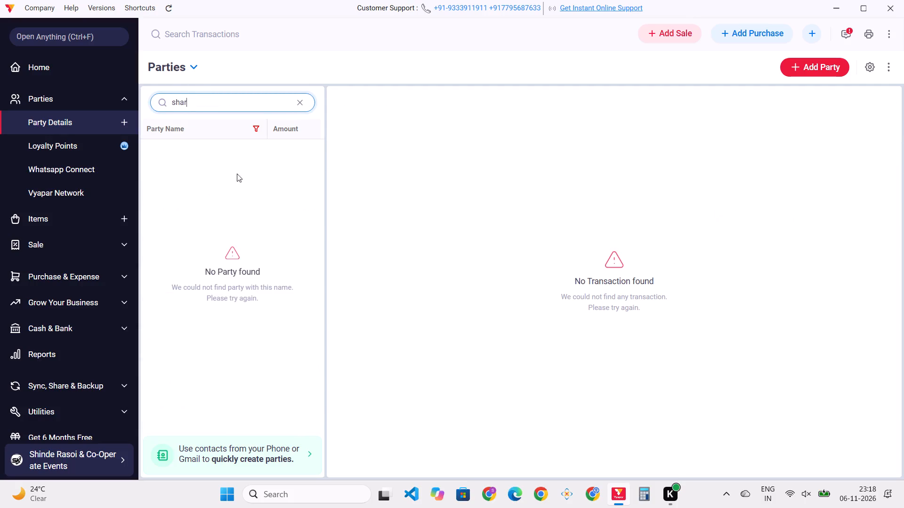
{"action": "key", "text": "BackSpace"}
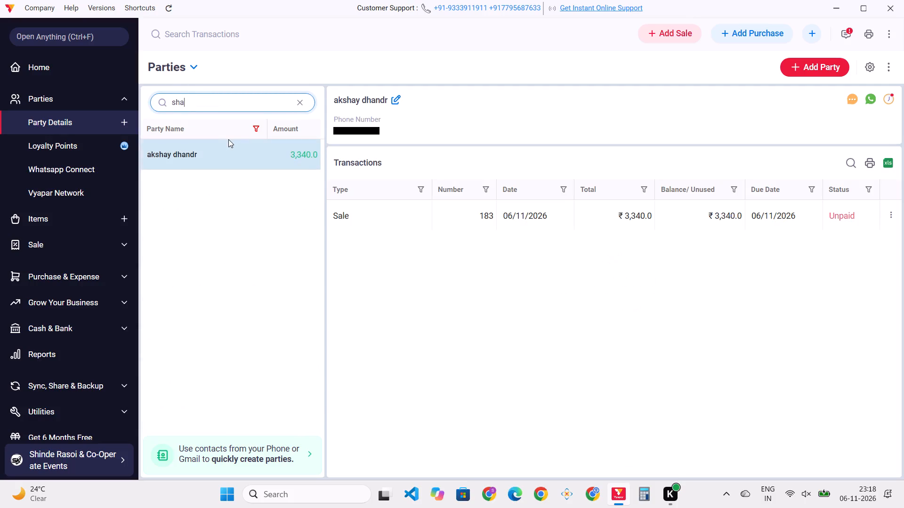
{"action": "key", "text": "BackSpace"}
{"action": "key", "text": "BackSpace"}
{"action": "key", "text": "BackSpace"}
{"action": "key", "text": "BackSpace"}
{"action": "key", "text": "BackSpace"}
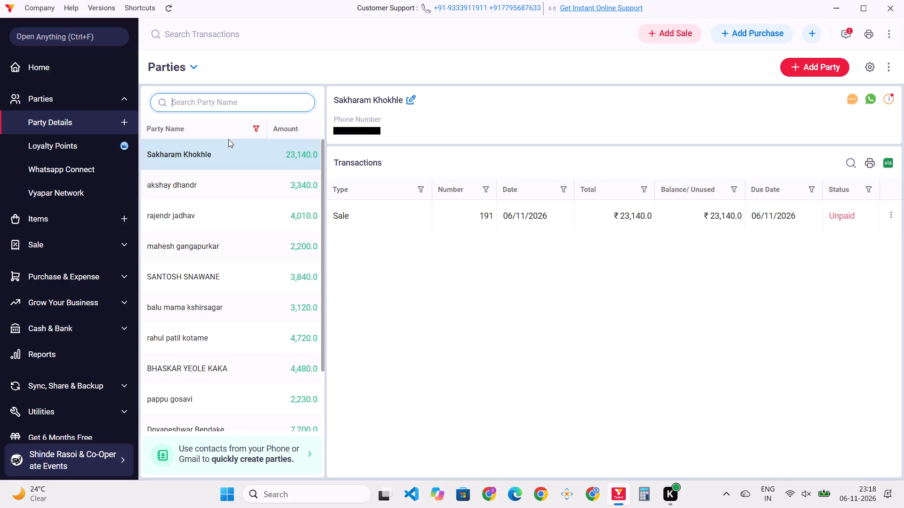
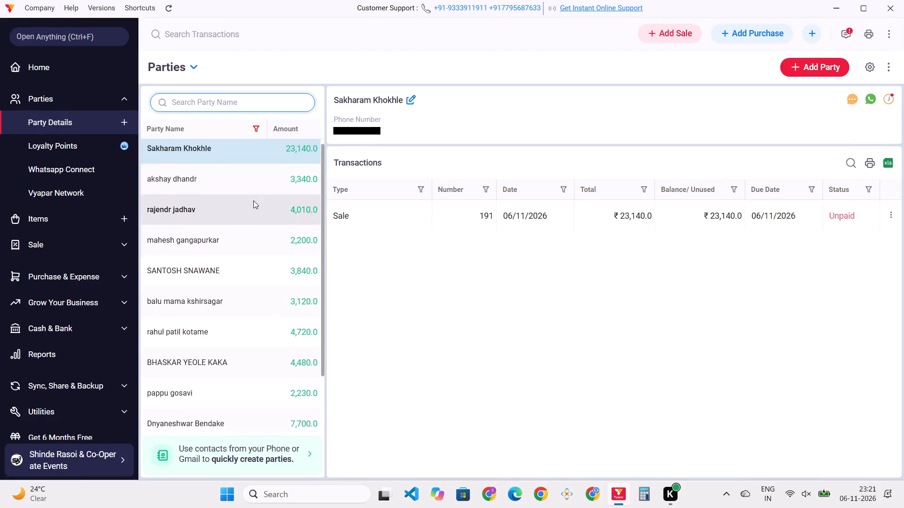
Reopen the full party list from the home dashboard, check party balances, and open the transactions of the party with a 4,010 balance.
{"action": "left_click", "coordinate": [48, 71]}
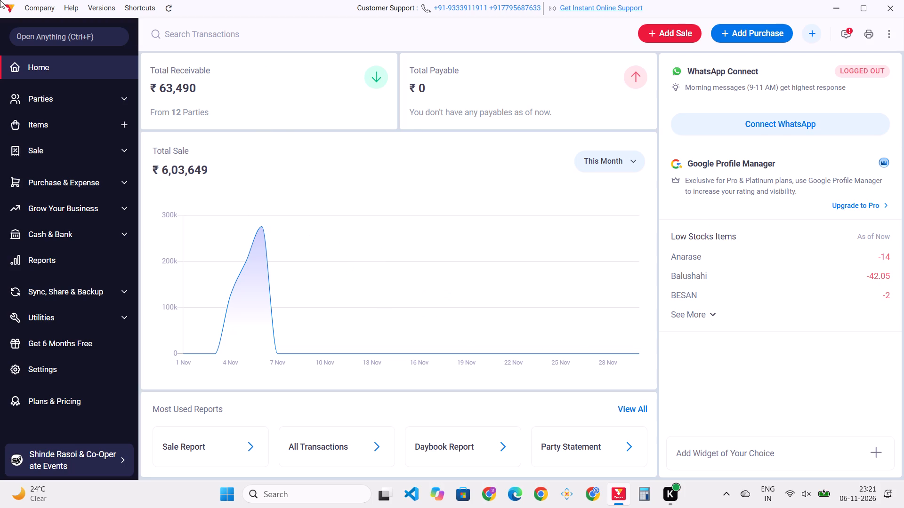
{"action": "left_click", "coordinate": [40, 98]}
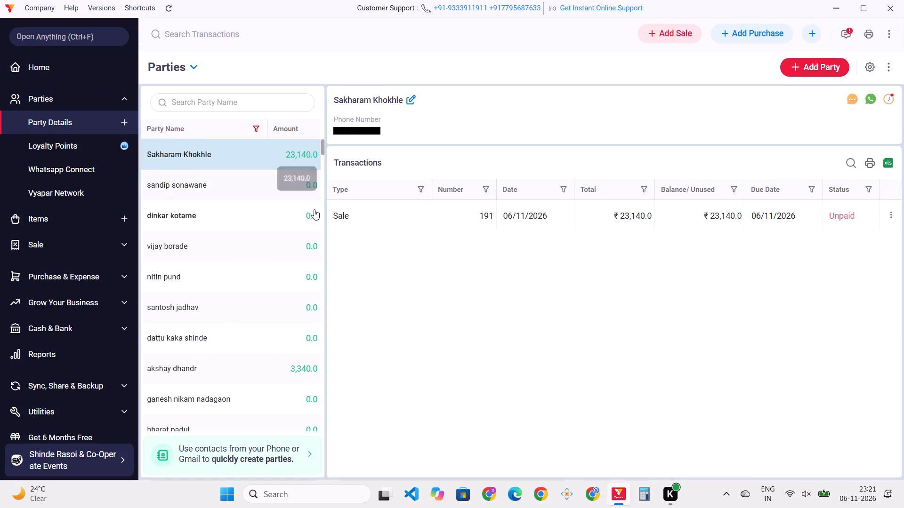
{"action": "scroll", "coordinate": [240, 245], "scroll_direction": "down", "scroll_amount": 2}
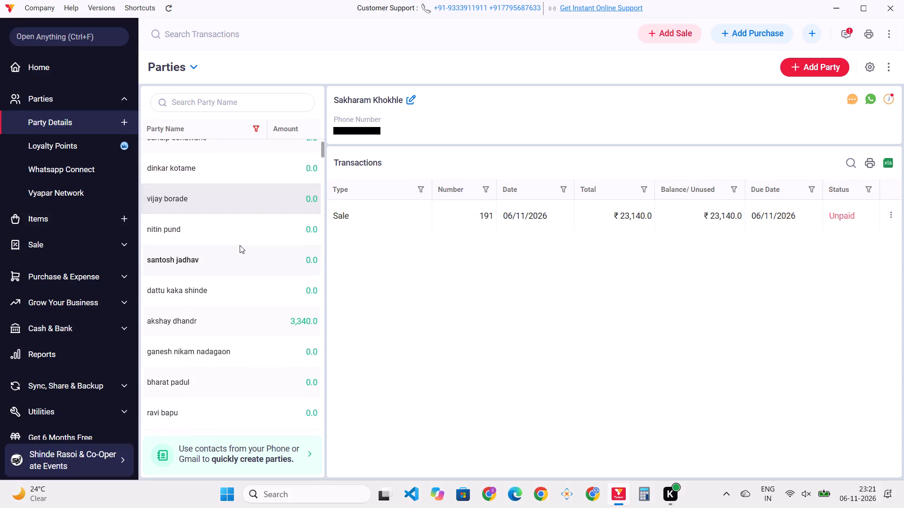
{"action": "scroll", "coordinate": [240, 245], "scroll_direction": "down", "scroll_amount": 2}
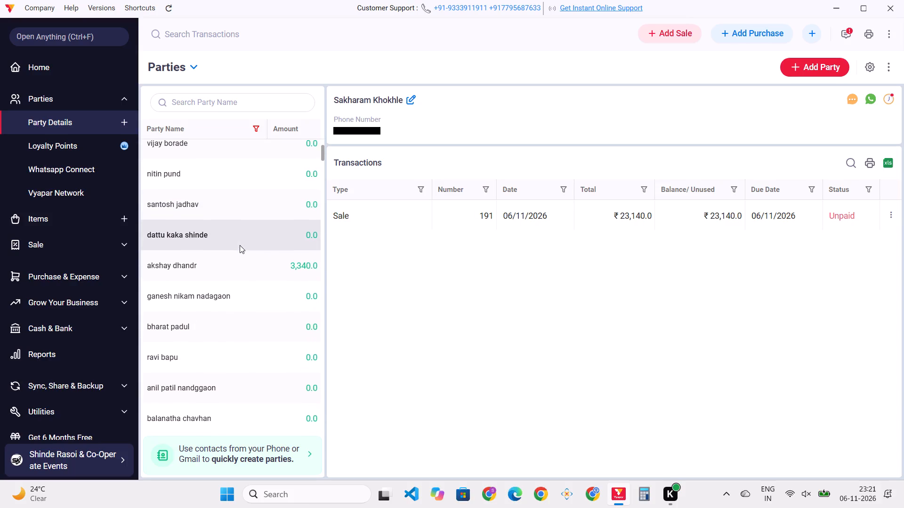
{"action": "scroll", "coordinate": [267, 290], "scroll_direction": "down", "scroll_amount": 1}
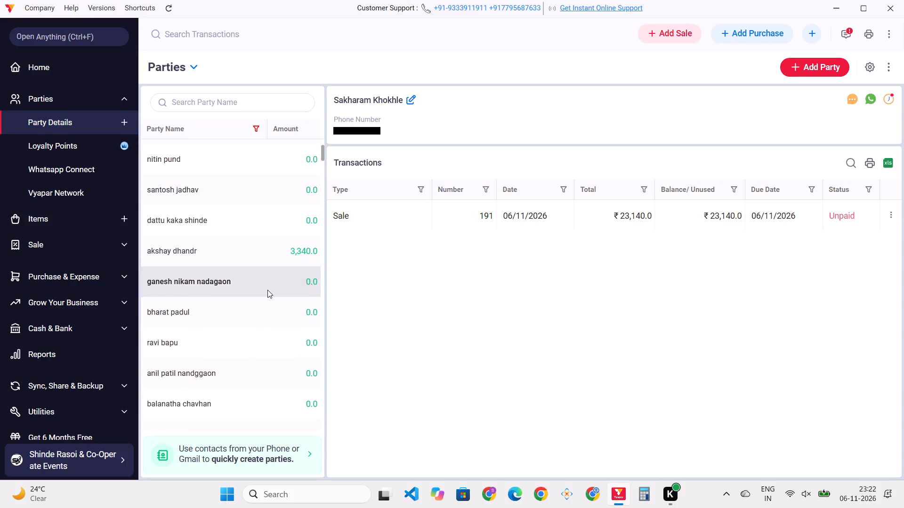
{"action": "scroll", "coordinate": [267, 290], "scroll_direction": "down", "scroll_amount": 5}
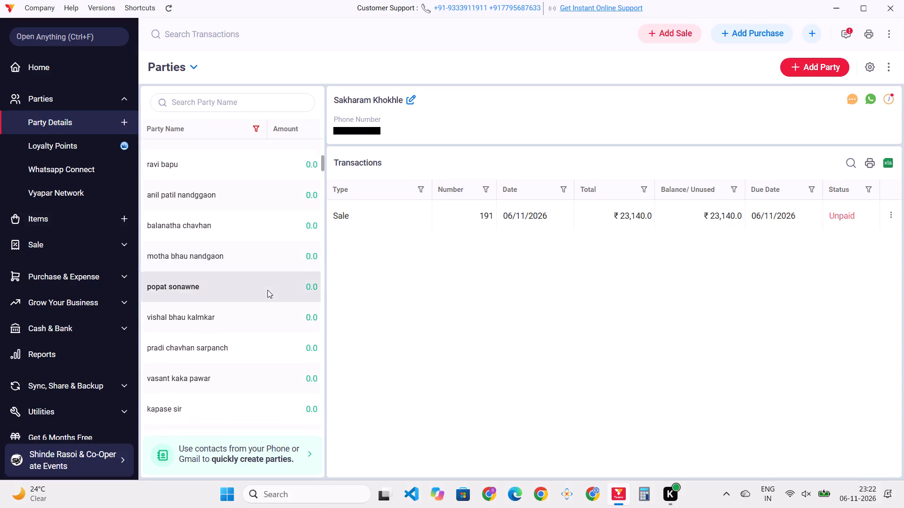
{"action": "scroll", "coordinate": [267, 290], "scroll_direction": "down", "scroll_amount": 6}
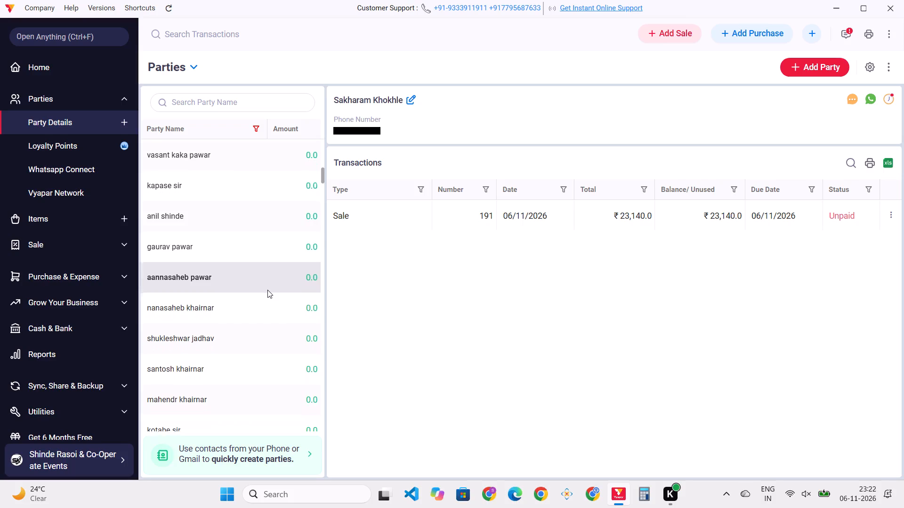
{"action": "scroll", "coordinate": [267, 290], "scroll_direction": "down", "scroll_amount": 5}
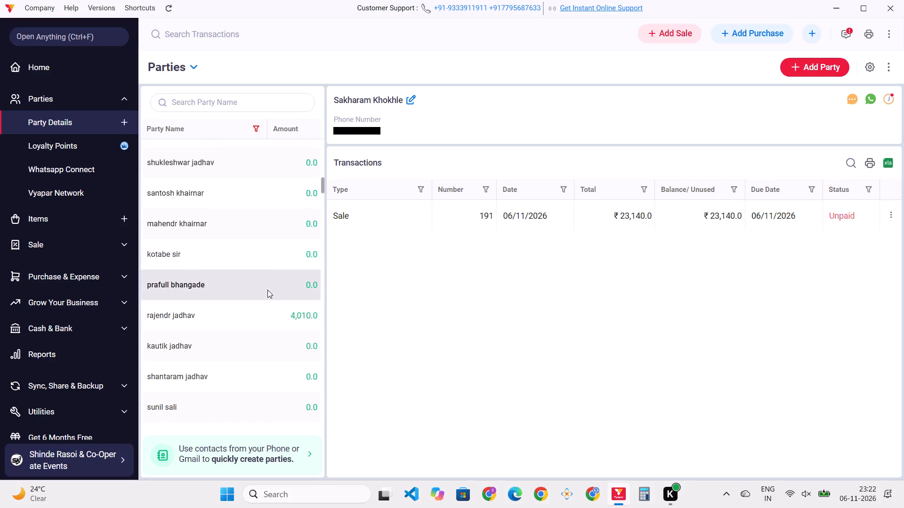
{"action": "scroll", "coordinate": [267, 290], "scroll_direction": "down", "scroll_amount": 1}
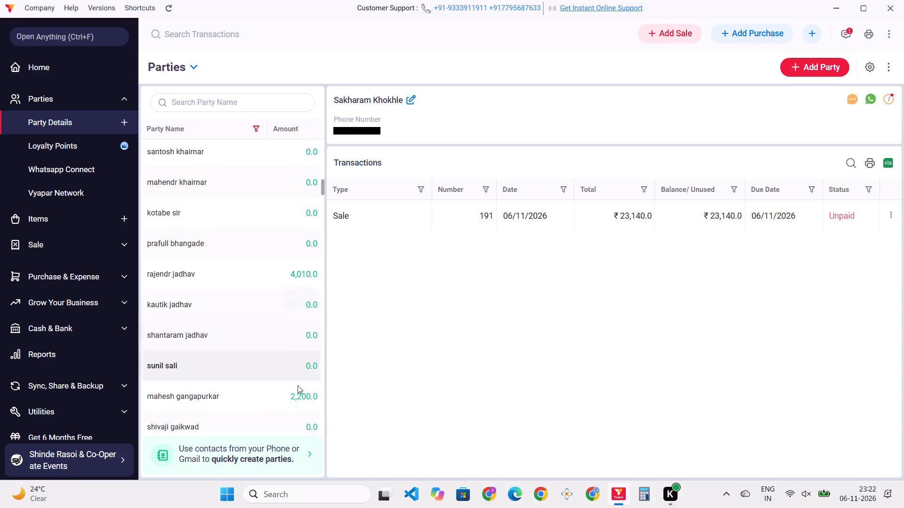
{"action": "scroll", "coordinate": [279, 385], "scroll_direction": "down", "scroll_amount": 1}
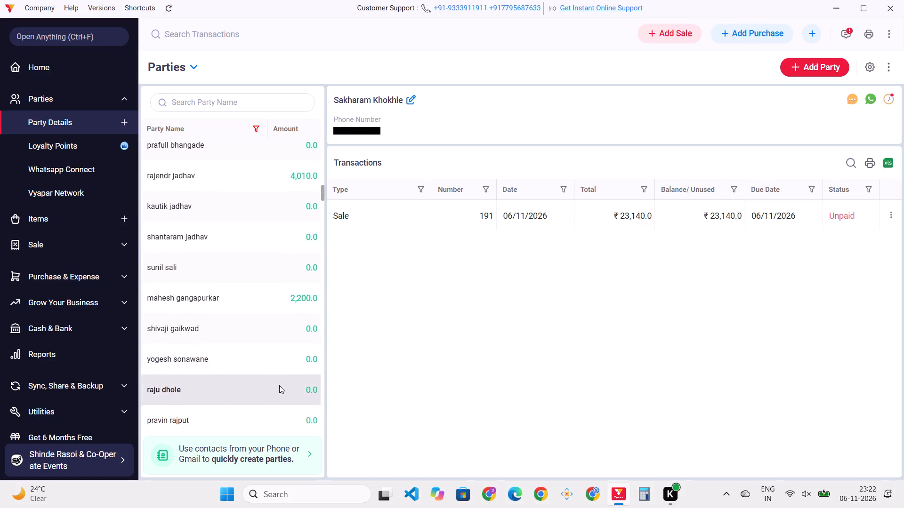
{"action": "scroll", "coordinate": [279, 385], "scroll_direction": "down", "scroll_amount": 1}
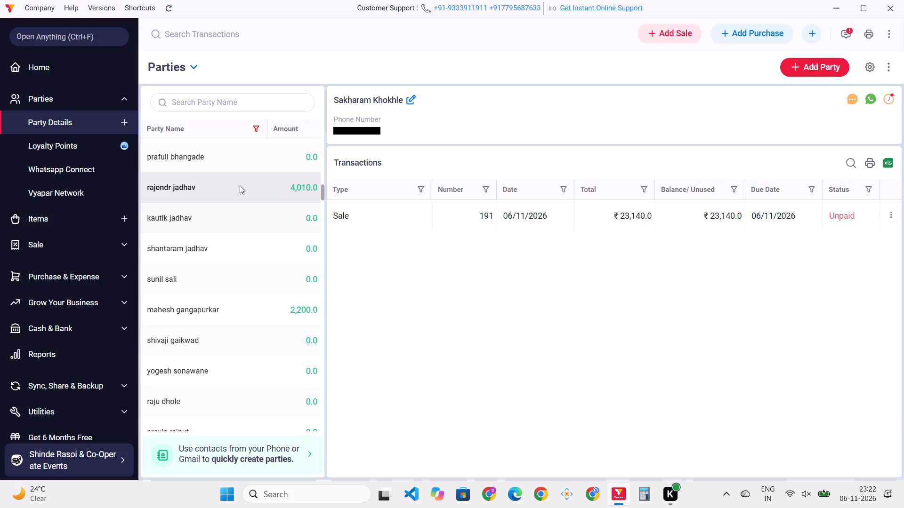
{"action": "left_click", "coordinate": [240, 185]}
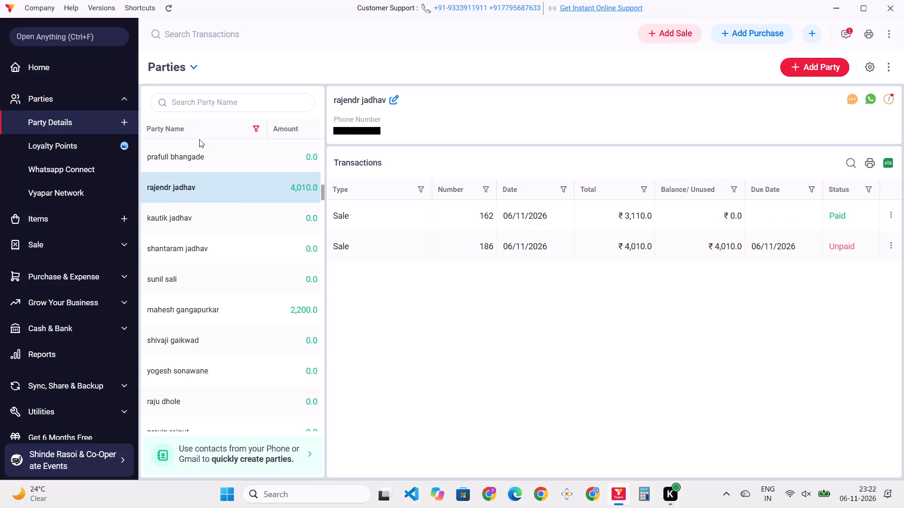
Return to the home dashboard, reopen the party list, search it for "raje", and open the matching party's transactions.
{"action": "left_click", "coordinate": [52, 67]}
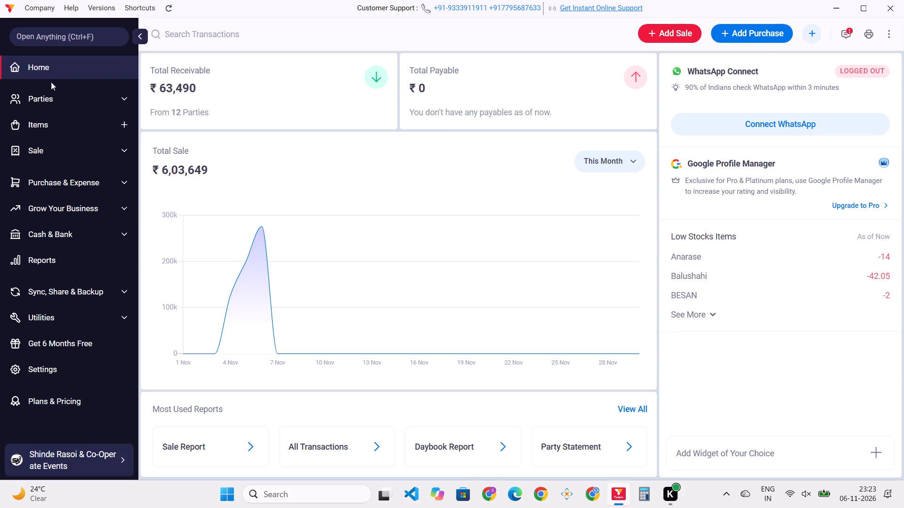
{"action": "left_click", "coordinate": [72, 106]}
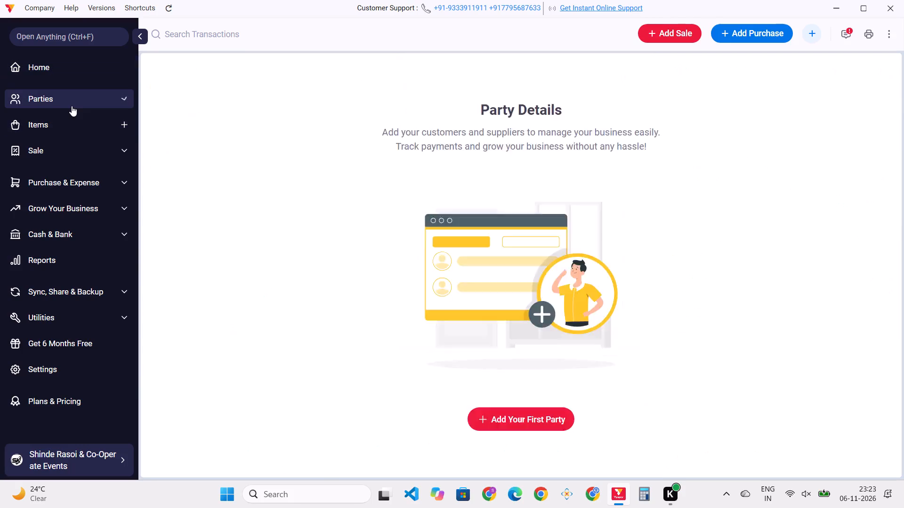
{"action": "scroll", "coordinate": [225, 188], "scroll_direction": "down", "scroll_amount": 2}
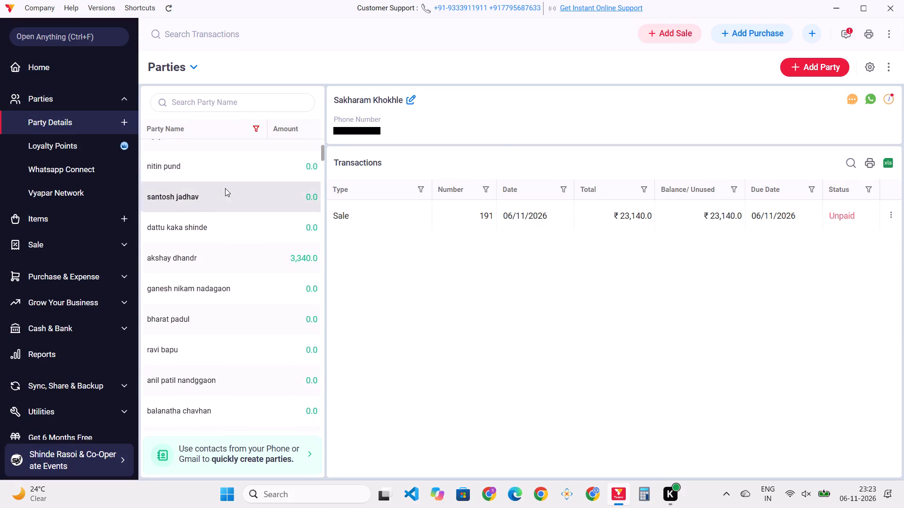
{"action": "scroll", "coordinate": [225, 188], "scroll_direction": "down", "scroll_amount": 2}
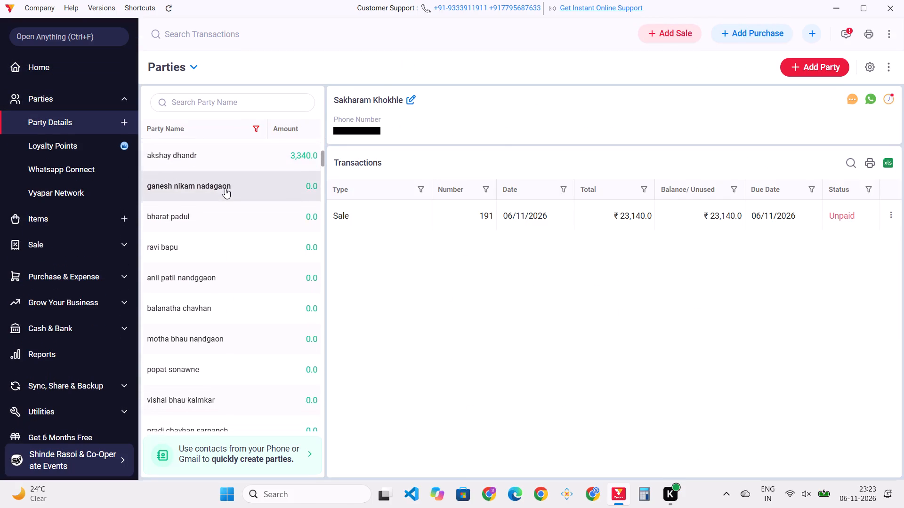
{"action": "scroll", "coordinate": [225, 188], "scroll_direction": "down", "scroll_amount": 4}
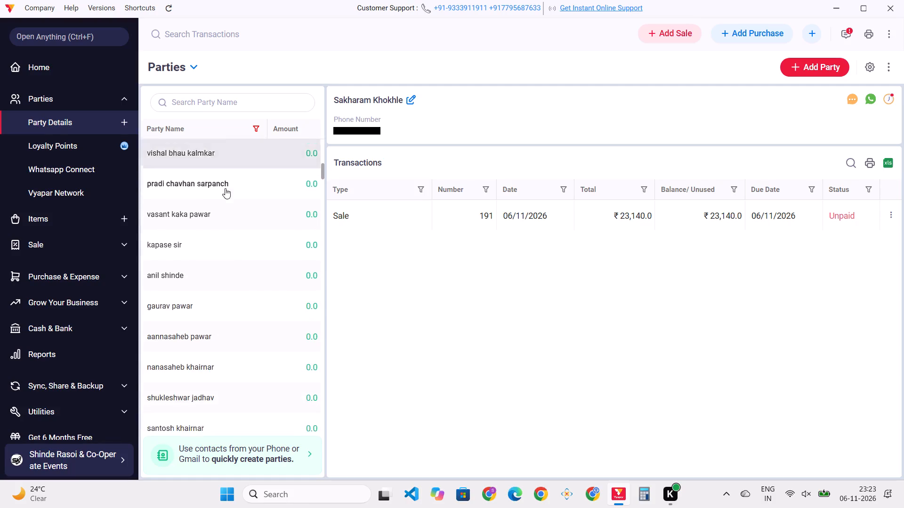
{"action": "scroll", "coordinate": [225, 188], "scroll_direction": "down", "scroll_amount": 3}
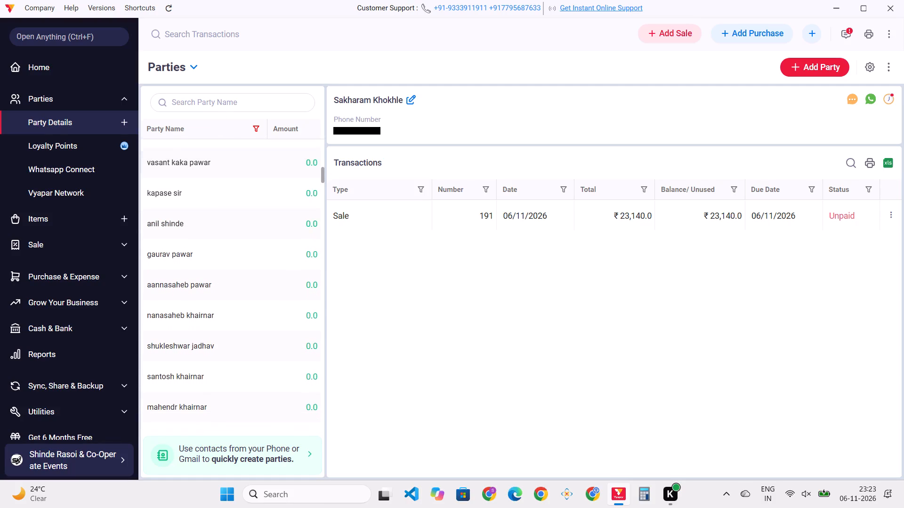
{"action": "left_click", "coordinate": [223, 100]}
{"action": "type", "text": "ra"}
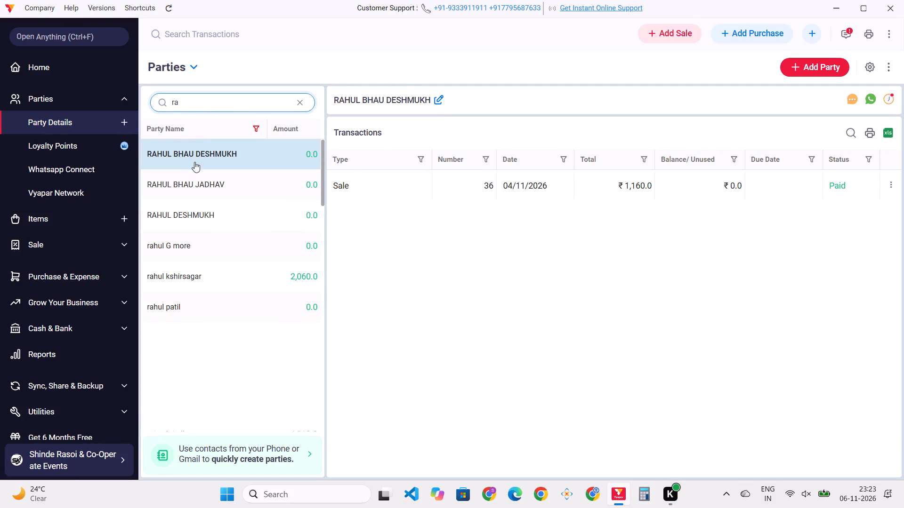
{"action": "type", "text": "je"}
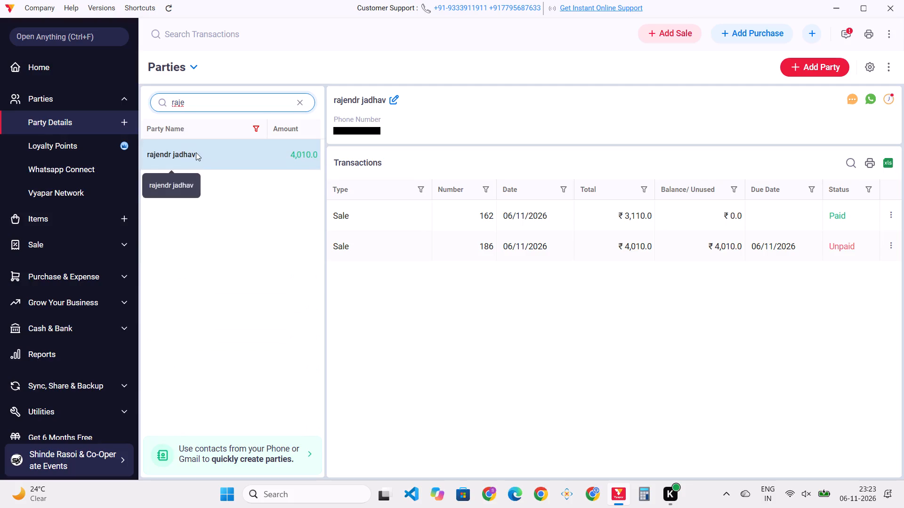
{"action": "left_click", "coordinate": [196, 154]}
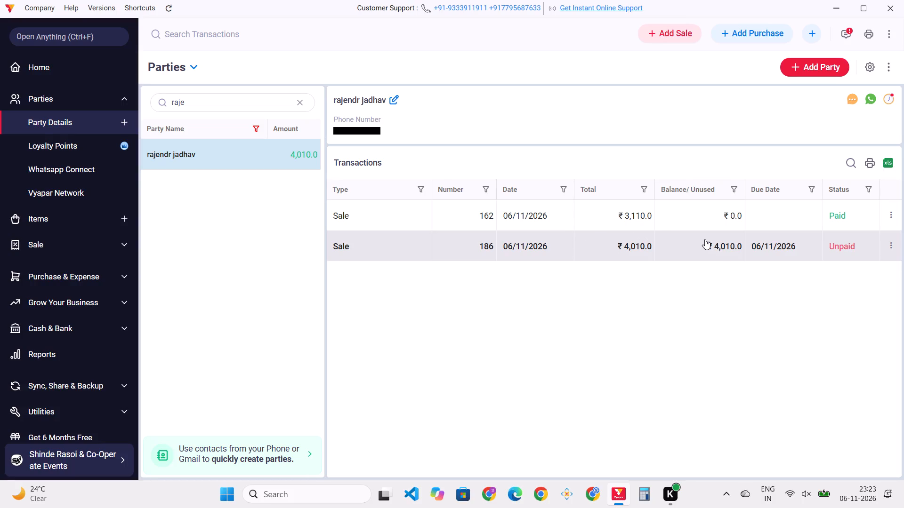
Open the party's sale invoice 186 for editing and save it.
{"action": "left_click", "coordinate": [898, 238]}
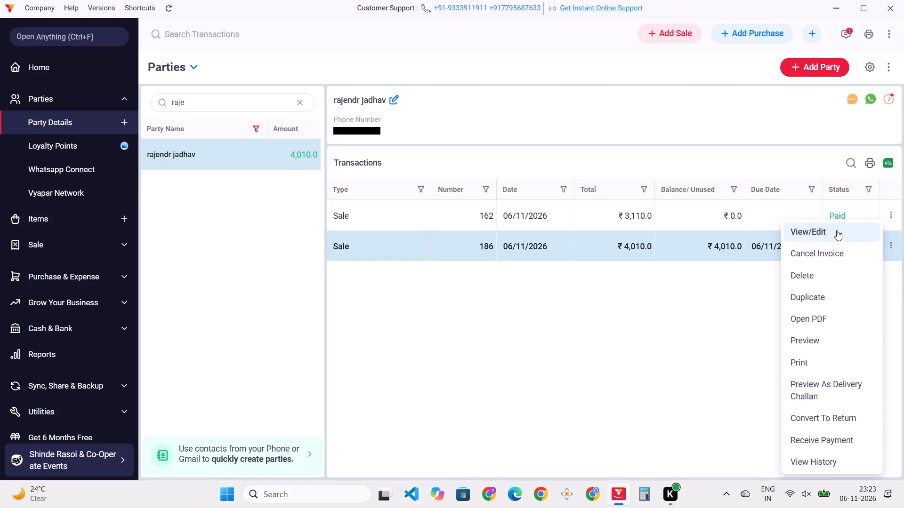
{"action": "left_click", "coordinate": [837, 230]}
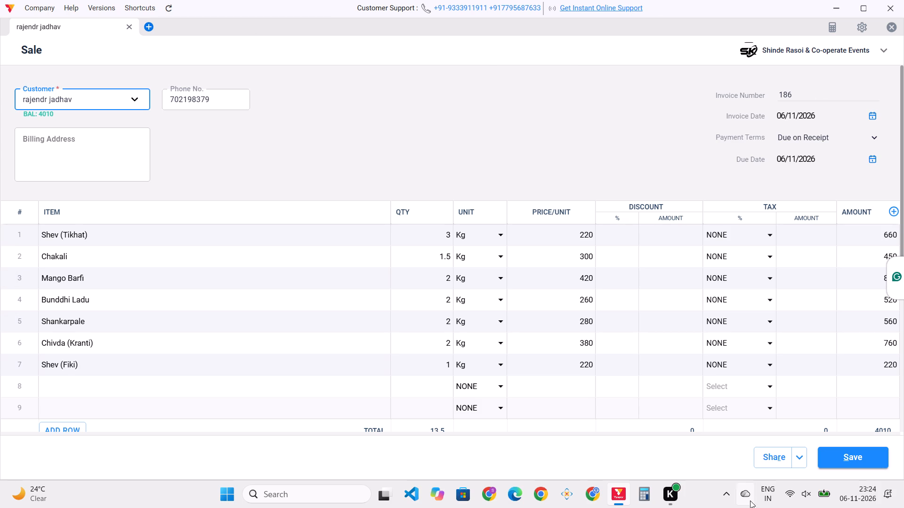
{"action": "left_click", "coordinate": [831, 454]}
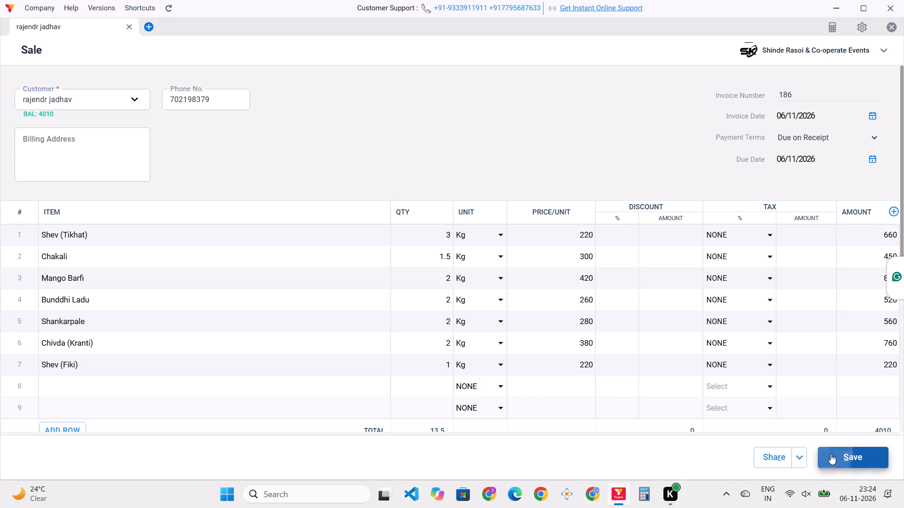
{"action": "left_click", "coordinate": [831, 454]}
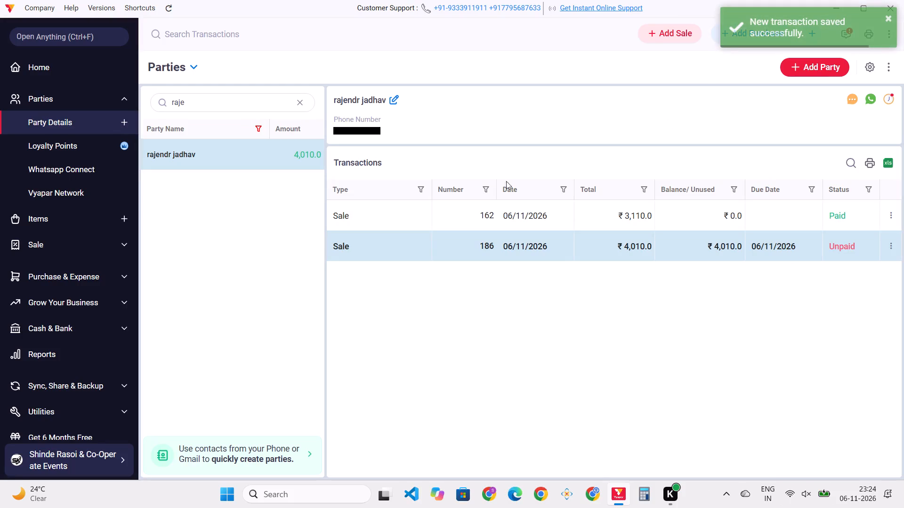
Open the same party's sale invoice 162 and examine its item lines, payment type, total and received amount.
{"action": "double_click", "coordinate": [714, 216]}
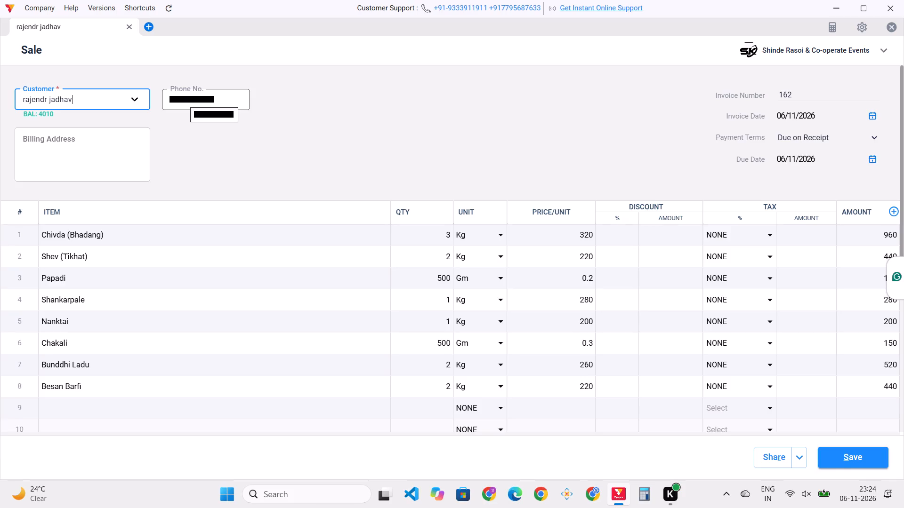
{"action": "scroll", "coordinate": [325, 205], "scroll_direction": "down", "scroll_amount": 4}
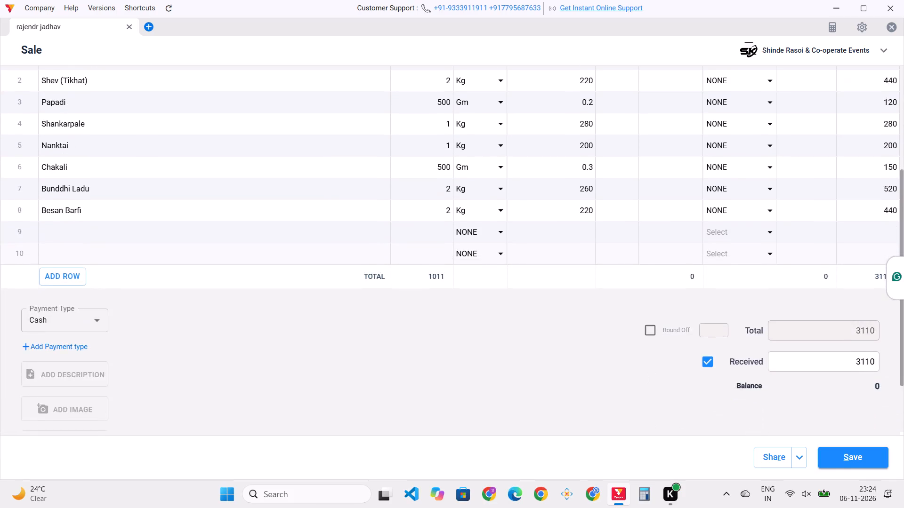
{"action": "scroll", "coordinate": [325, 205], "scroll_direction": "right", "scroll_amount": 1}
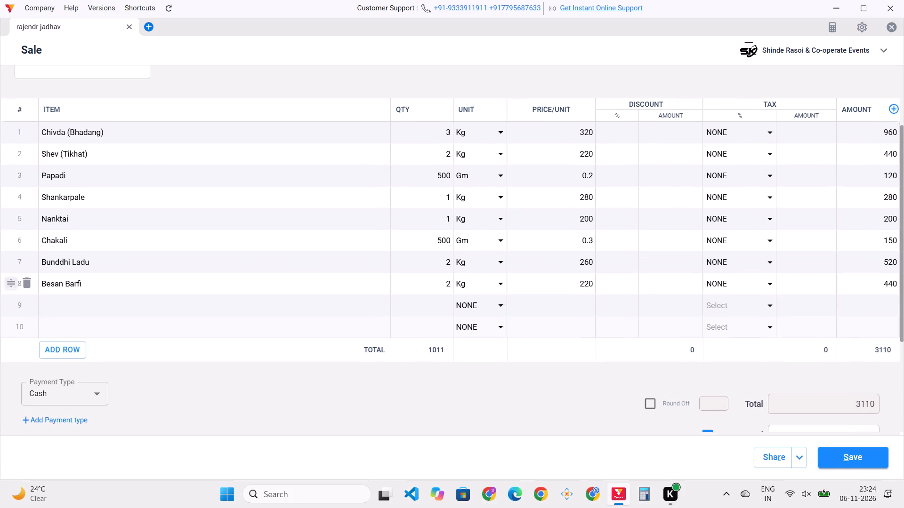
{"action": "scroll", "coordinate": [325, 205], "scroll_direction": "right", "scroll_amount": 1}
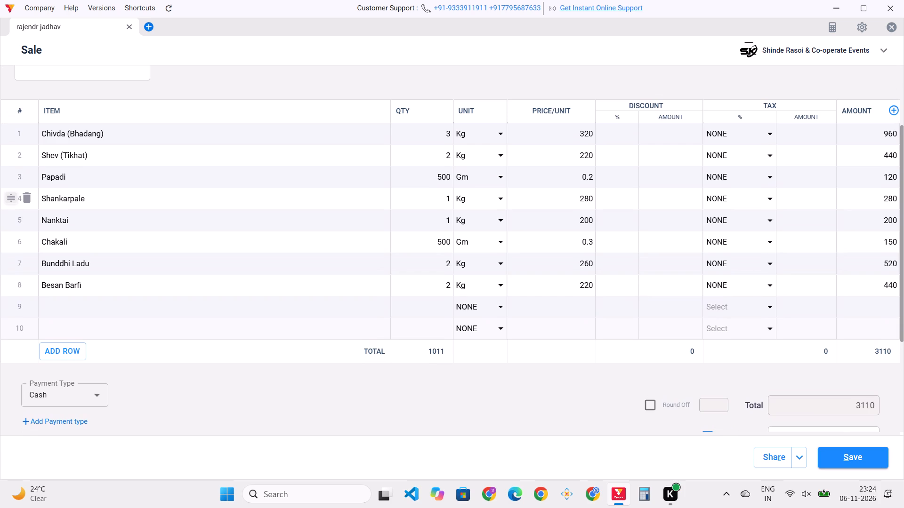
{"action": "scroll", "coordinate": [330, 204], "scroll_direction": "down", "scroll_amount": 1}
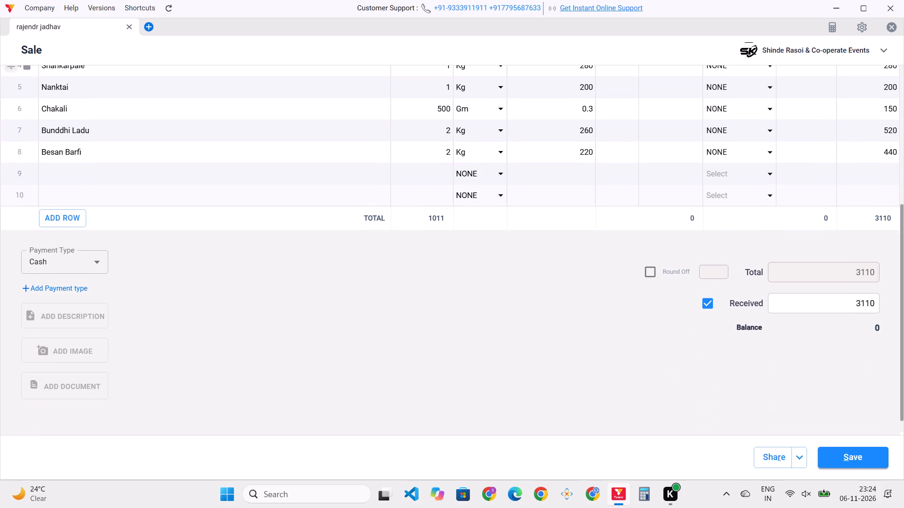
{"action": "scroll", "coordinate": [330, 204], "scroll_direction": "down", "scroll_amount": 1}
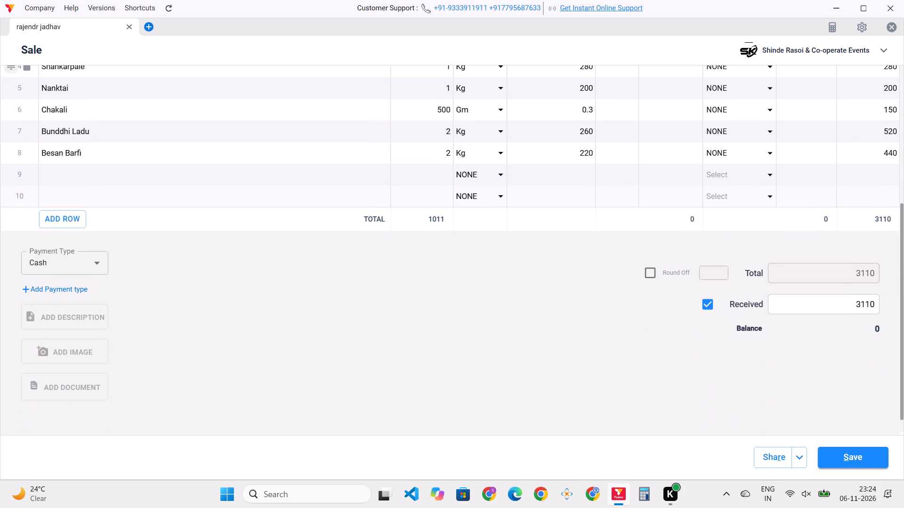
{"action": "scroll", "coordinate": [330, 204], "scroll_direction": "down", "scroll_amount": 1}
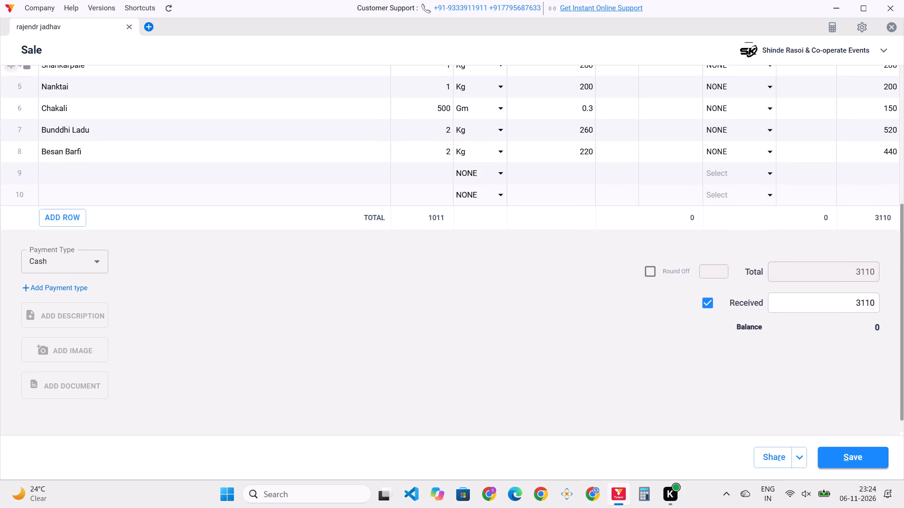
{"action": "scroll", "coordinate": [330, 204], "scroll_direction": "down", "scroll_amount": 1}
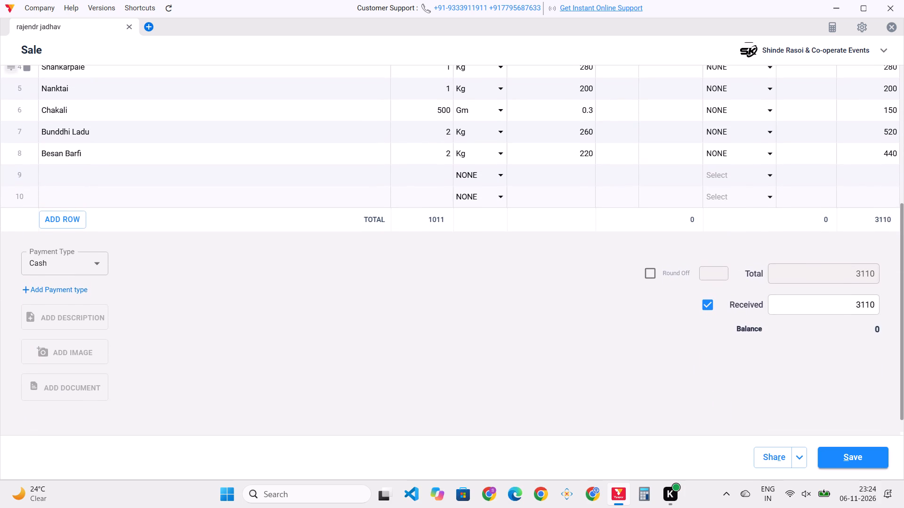
{"action": "scroll", "coordinate": [330, 204], "scroll_direction": "down", "scroll_amount": 1}
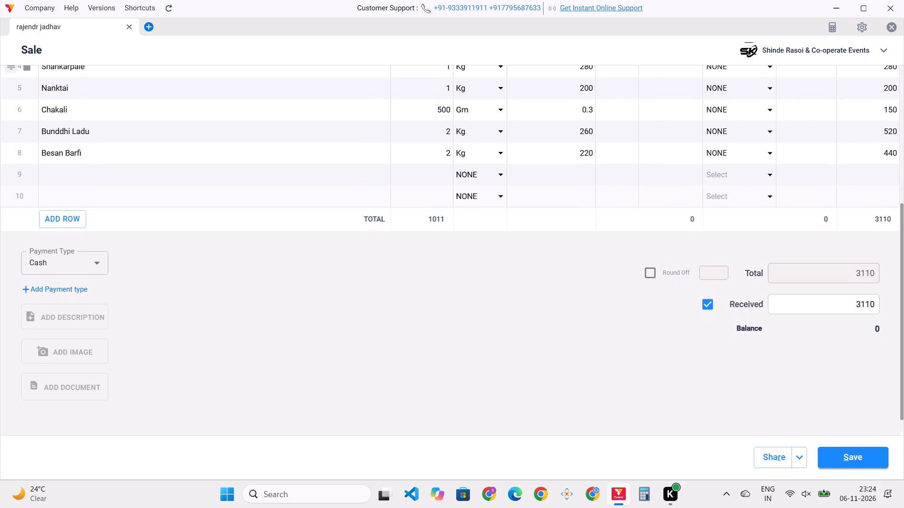
{"action": "scroll", "coordinate": [330, 204], "scroll_direction": "down", "scroll_amount": 1}
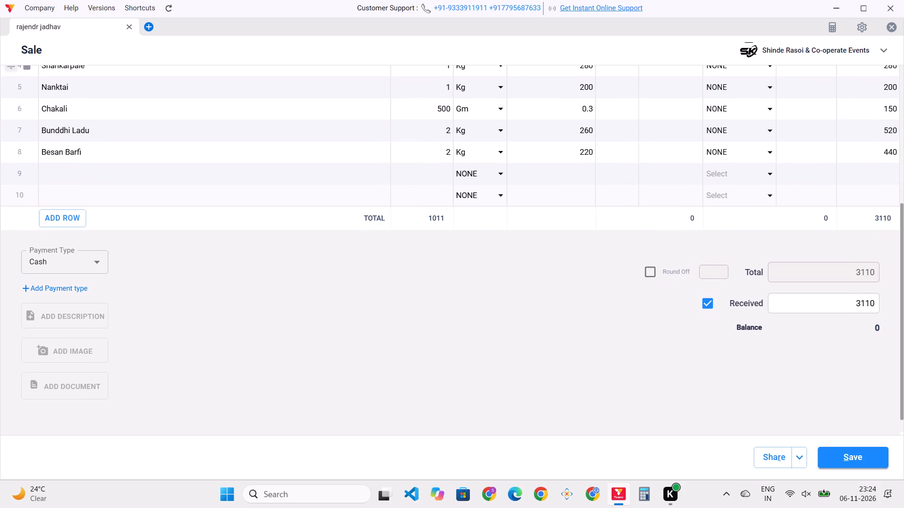
Recheck sale invoice 162, save it into its share preview, and examine the previewed item lines, total, received amount and balance.
{"action": "scroll", "coordinate": [330, 204], "scroll_direction": "down", "scroll_amount": 1}
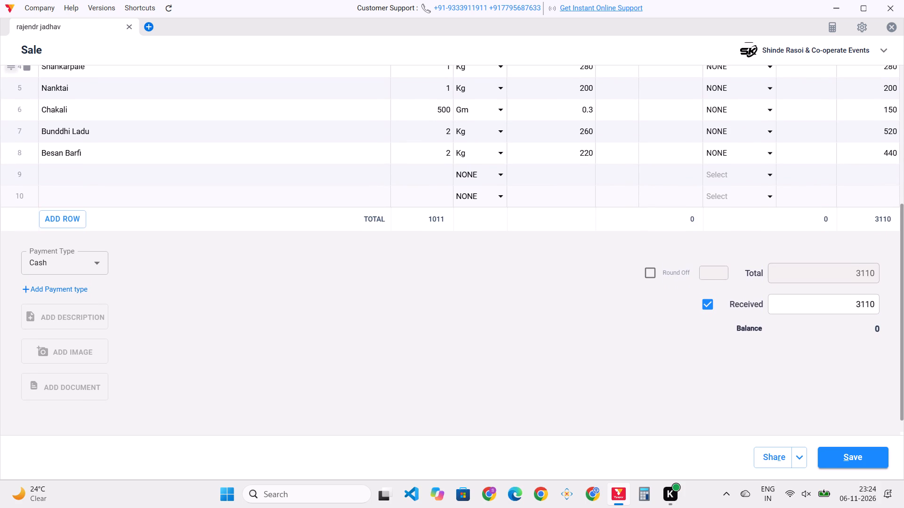
{"action": "scroll", "coordinate": [330, 204], "scroll_direction": "down", "scroll_amount": 1}
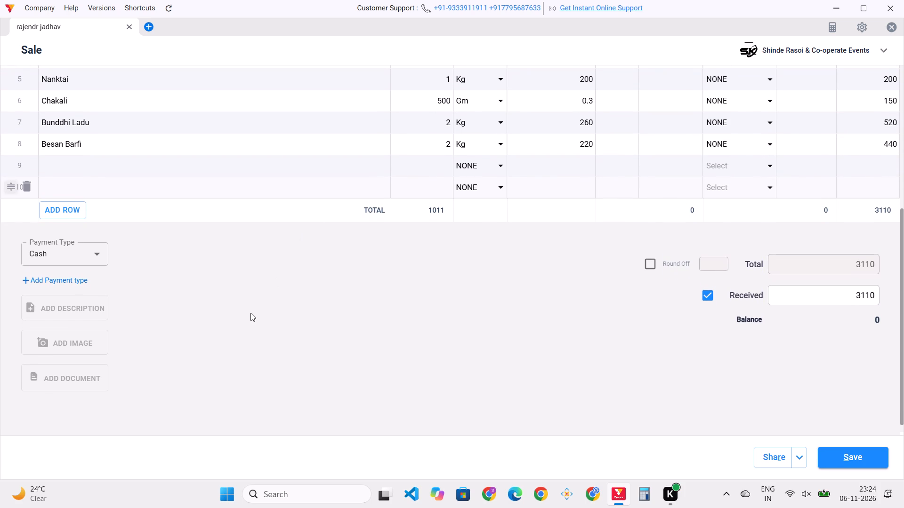
{"action": "scroll", "coordinate": [347, 185], "scroll_direction": "up", "scroll_amount": 2}
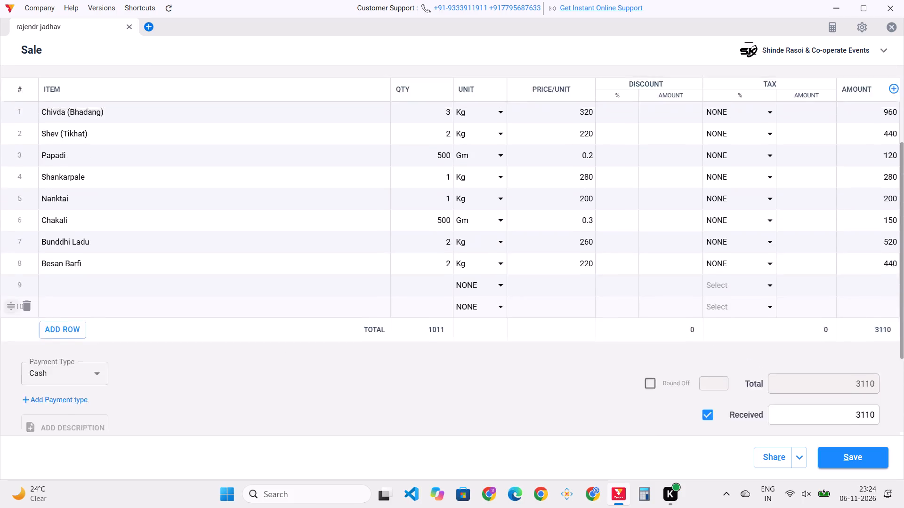
{"action": "scroll", "coordinate": [347, 185], "scroll_direction": "up", "scroll_amount": 3}
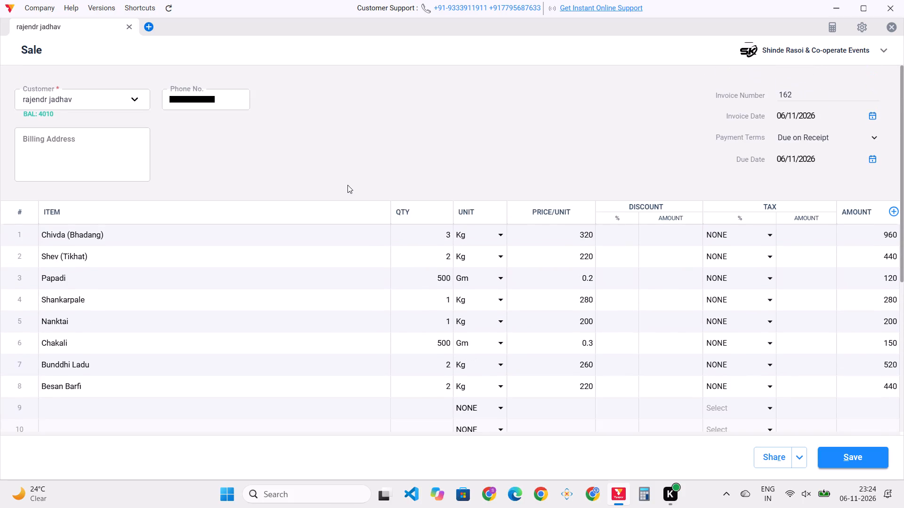
{"action": "scroll", "coordinate": [347, 185], "scroll_direction": "down", "scroll_amount": 3}
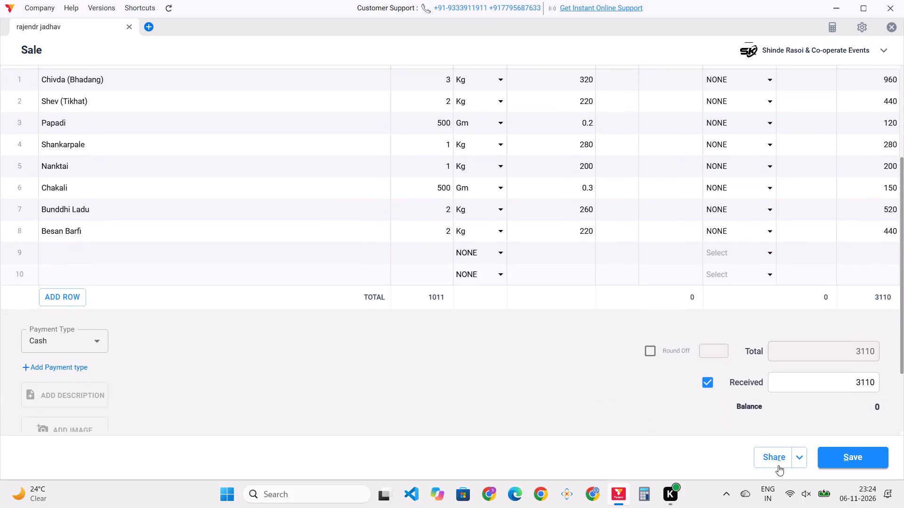
{"action": "left_click", "coordinate": [773, 460]}
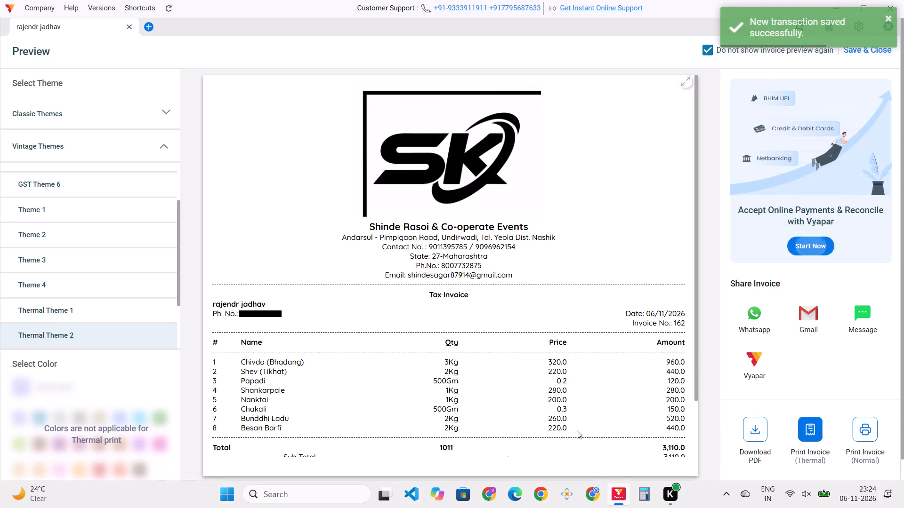
{"action": "scroll", "coordinate": [648, 296], "scroll_direction": "down", "scroll_amount": 1}
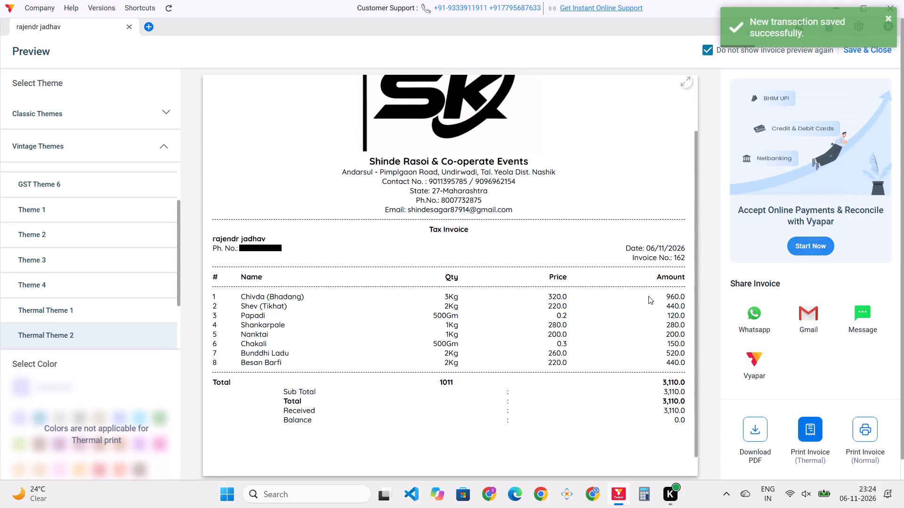
{"action": "scroll", "coordinate": [648, 296], "scroll_direction": "down", "scroll_amount": 1}
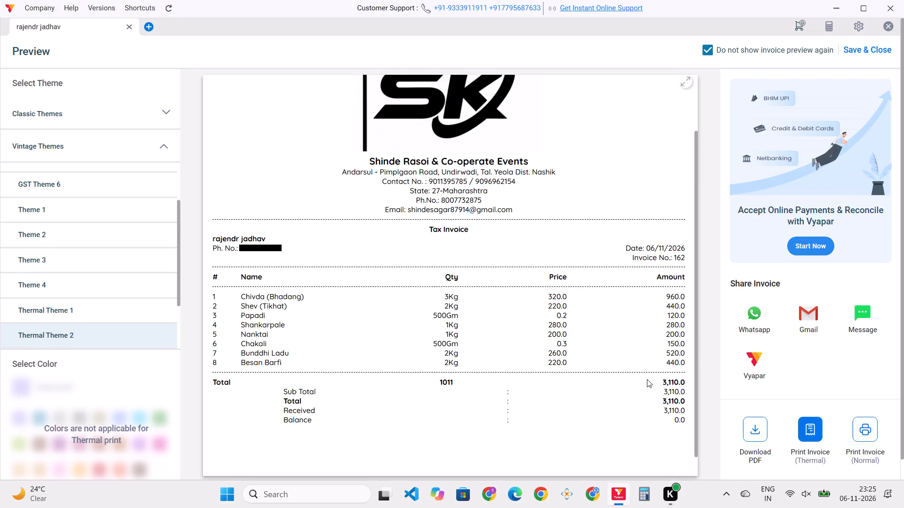
{"action": "scroll", "coordinate": [647, 379], "scroll_direction": "down", "scroll_amount": 1}
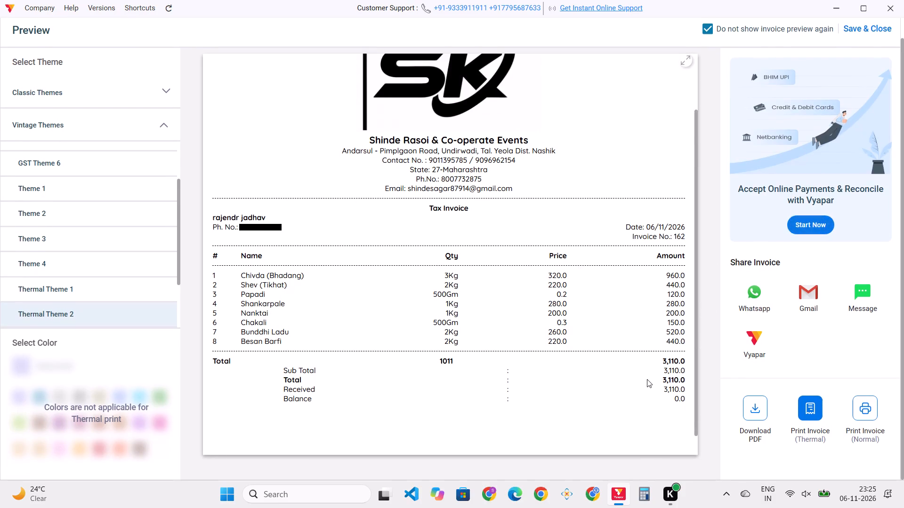
{"action": "scroll", "coordinate": [647, 379], "scroll_direction": "down", "scroll_amount": 1}
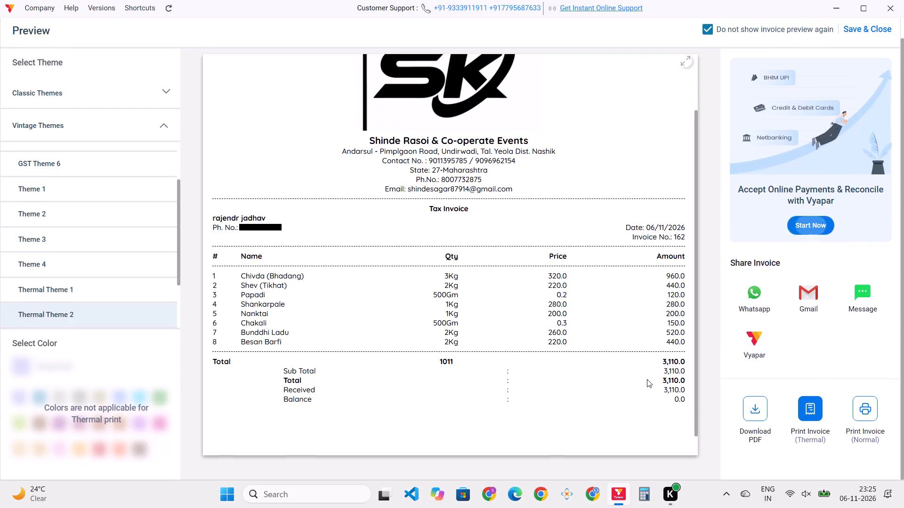
{"action": "scroll", "coordinate": [647, 379], "scroll_direction": "down", "scroll_amount": 1}
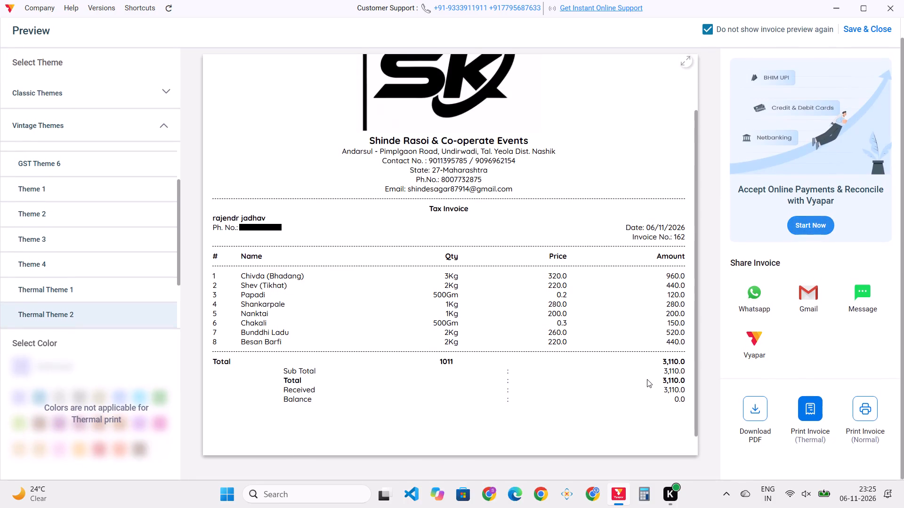
{"action": "scroll", "coordinate": [647, 379], "scroll_direction": "down", "scroll_amount": 1}
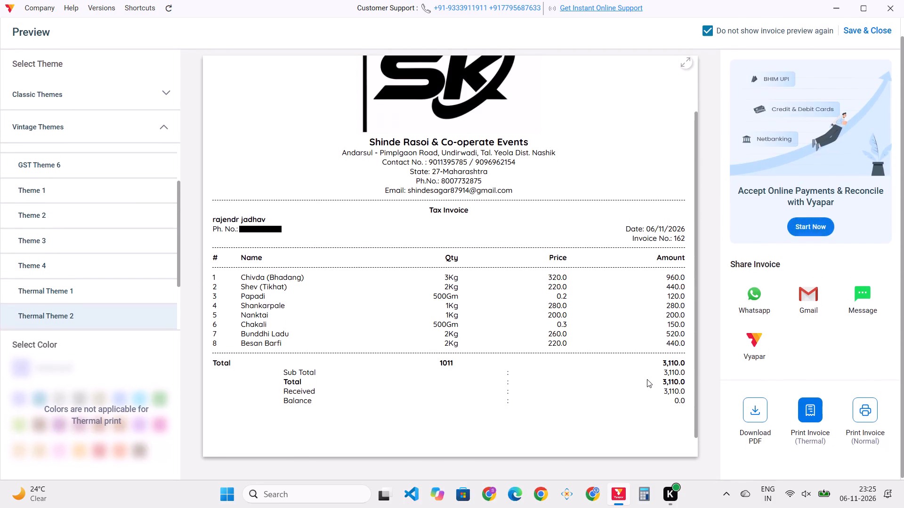
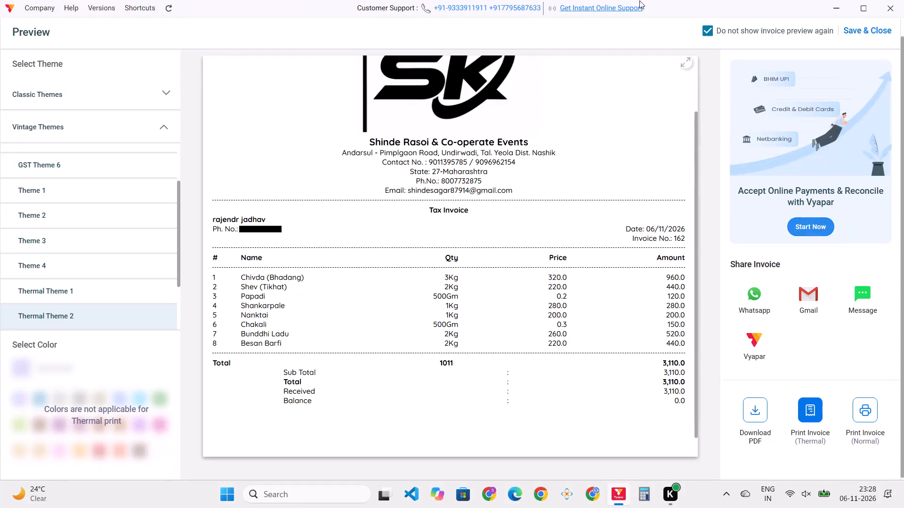
Save and close the preview of sale invoice 162.
{"action": "left_click", "coordinate": [858, 31]}
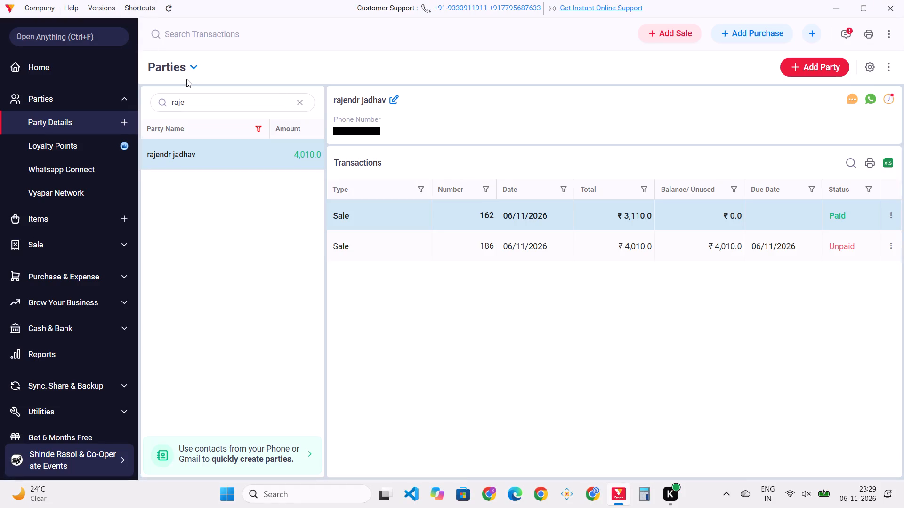
Replace the party list search with "arch", and shorten the search term to "a".
{"action": "left_click", "coordinate": [192, 98]}
{"action": "key", "text": "BackSpace"}
{"action": "key", "text": "BackSpace"}
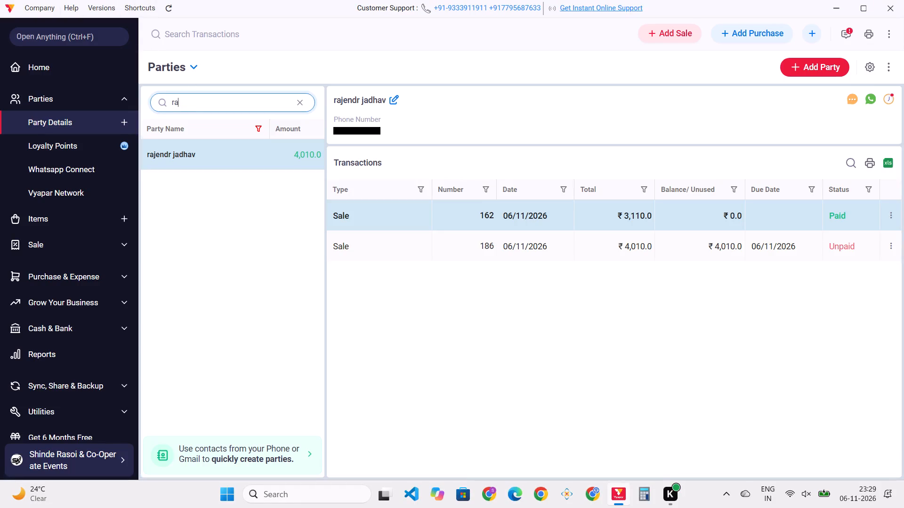
{"action": "key", "text": "BackSpace"}
{"action": "key", "text": "BackSpace"}
{"action": "key", "text": "BackSpace"}
{"action": "type", "text": "arch"}
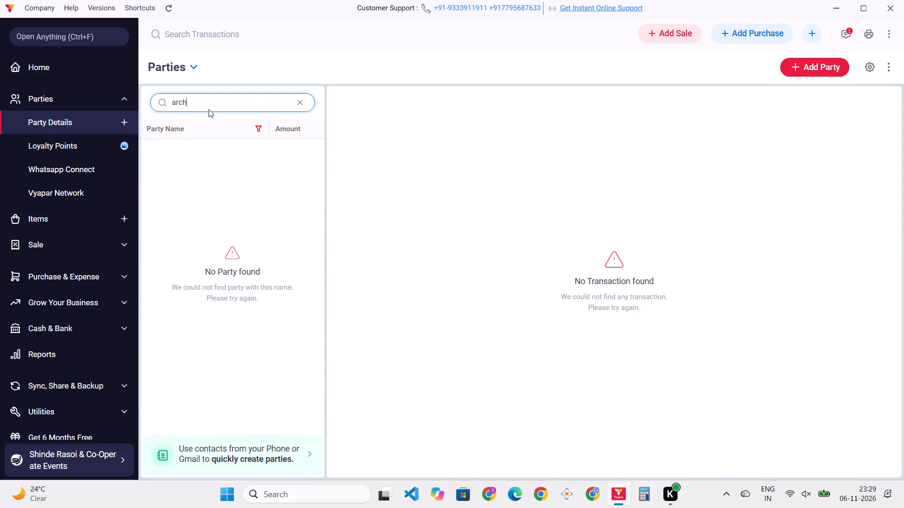
{"action": "key", "text": "BackSpace"}
{"action": "key", "text": "BackSpace"}
{"action": "key", "text": "BackSpace"}
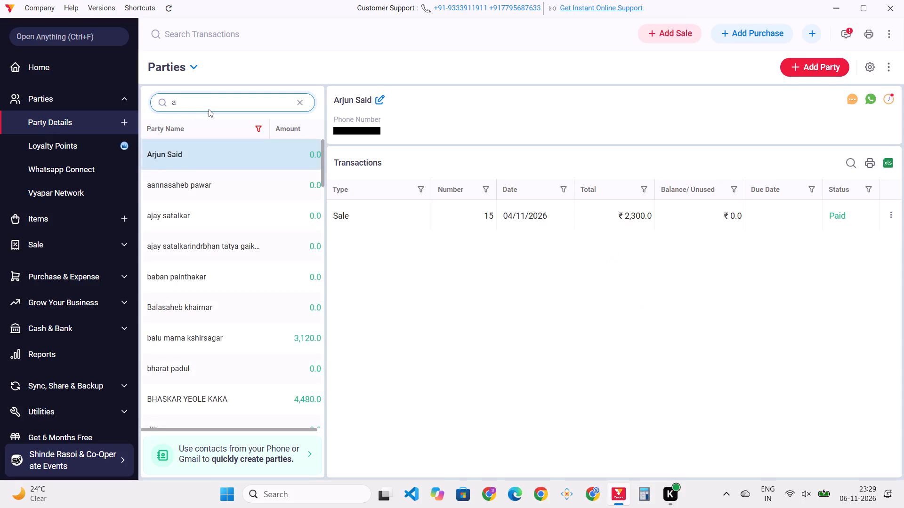
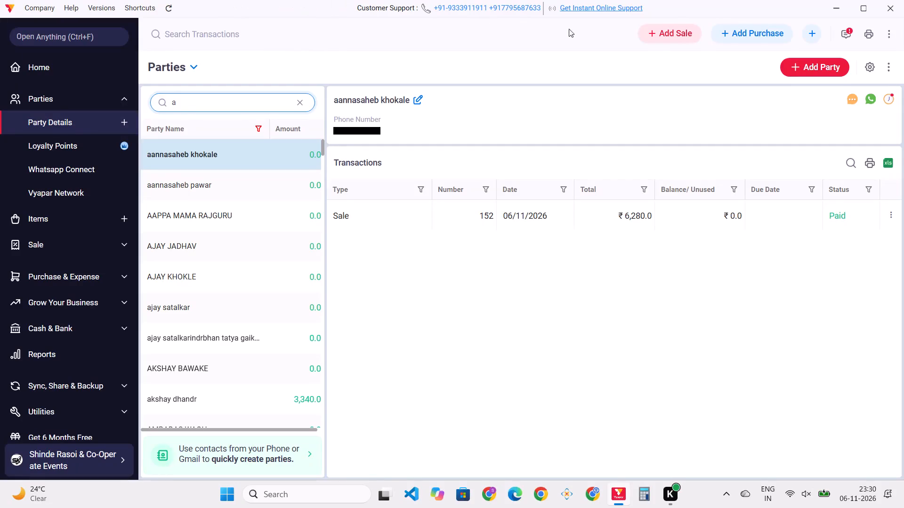
Start a new sale invoice and replace the prefilled customer with the new customer's full name.
{"action": "left_click", "coordinate": [657, 36]}
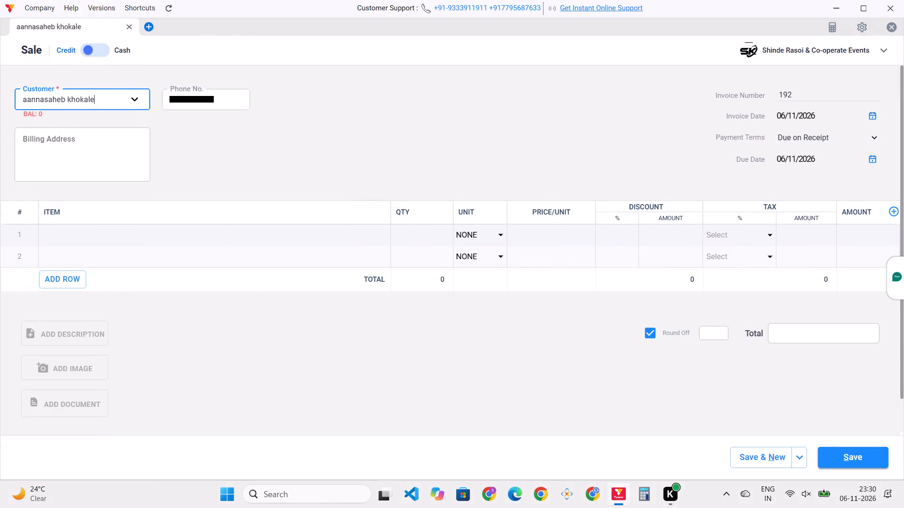
{"action": "left_click", "coordinate": [108, 89]}
{"action": "left_click", "coordinate": [108, 97]}
{"action": "key", "text": "BackSpace"}
{"action": "key", "text": "BackSpace"}
{"action": "key", "text": "BackSpace"}
{"action": "key", "text": "BackSpace"}
{"action": "key", "text": "BackSpace"}
{"action": "key", "text": "BackSpace"}
{"action": "key", "text": "BackSpace"}
{"action": "key", "text": "BackSpace"}
{"action": "key", "text": "BackSpace"}
{"action": "key", "text": "BackSpace"}
{"action": "key", "text": "BackSpace"}
{"action": "key", "text": "BackSpace"}
{"action": "key", "text": "BackSpace"}
{"action": "key", "text": "BackSpace"}
{"action": "key", "text": "BackSpace"}
{"action": "key", "text": "BackSpace"}
{"action": "key", "text": "BackSpace"}
{"action": "key", "text": "BackSpace"}
{"action": "key", "text": "BackSpace"}
{"action": "key", "text": "BackSpace"}
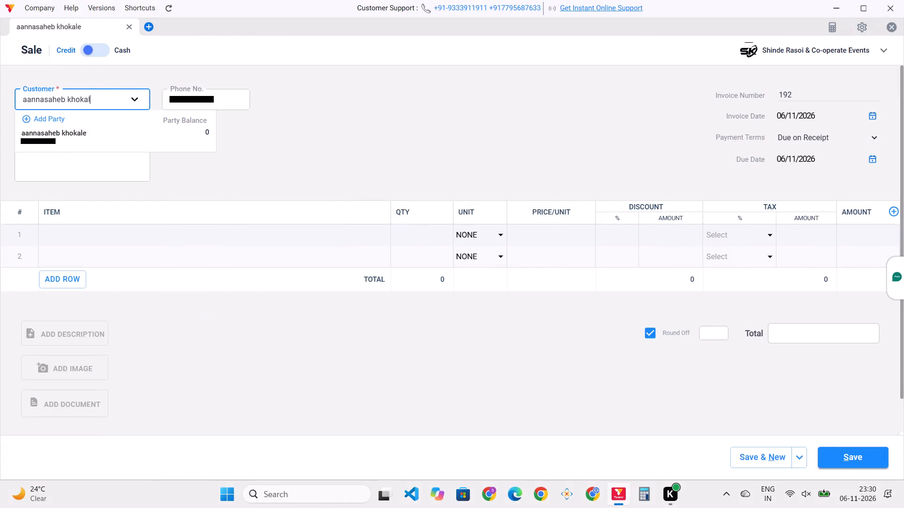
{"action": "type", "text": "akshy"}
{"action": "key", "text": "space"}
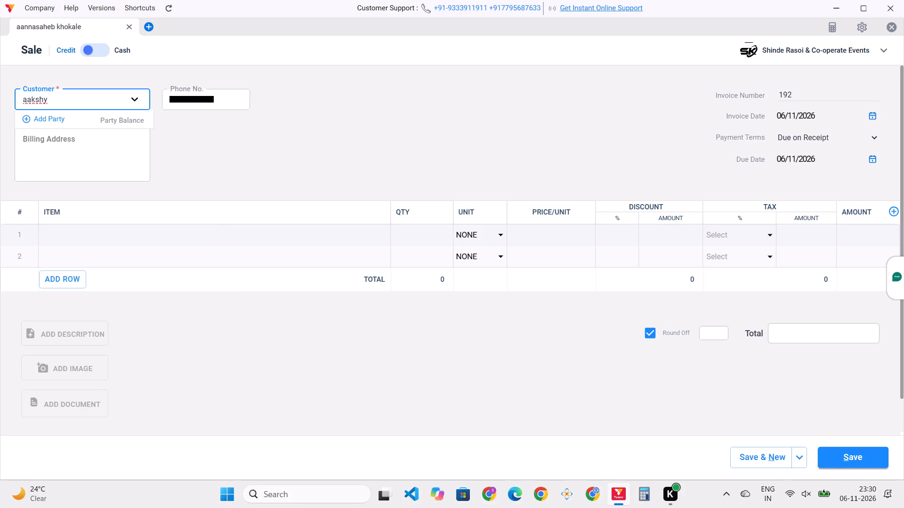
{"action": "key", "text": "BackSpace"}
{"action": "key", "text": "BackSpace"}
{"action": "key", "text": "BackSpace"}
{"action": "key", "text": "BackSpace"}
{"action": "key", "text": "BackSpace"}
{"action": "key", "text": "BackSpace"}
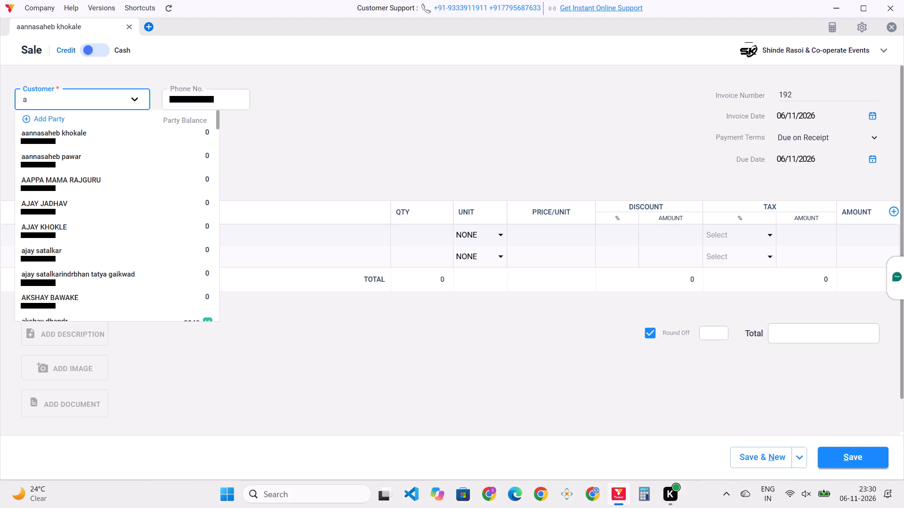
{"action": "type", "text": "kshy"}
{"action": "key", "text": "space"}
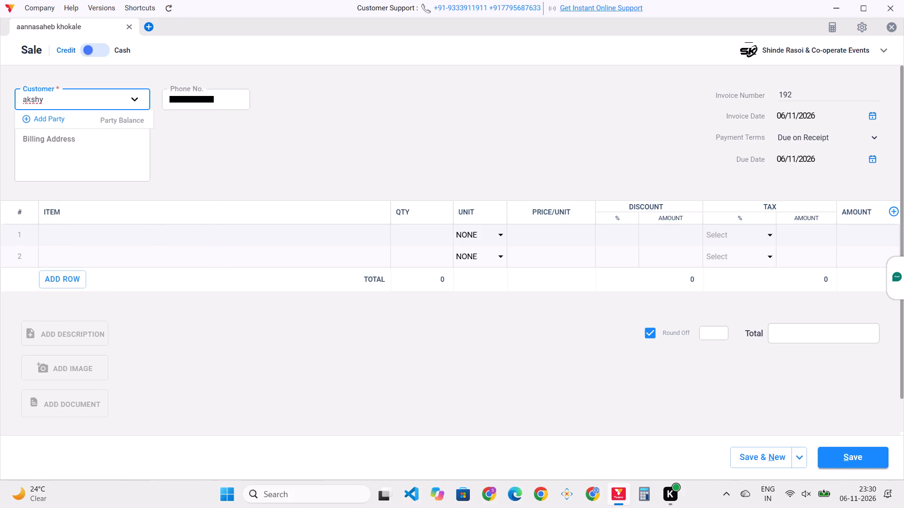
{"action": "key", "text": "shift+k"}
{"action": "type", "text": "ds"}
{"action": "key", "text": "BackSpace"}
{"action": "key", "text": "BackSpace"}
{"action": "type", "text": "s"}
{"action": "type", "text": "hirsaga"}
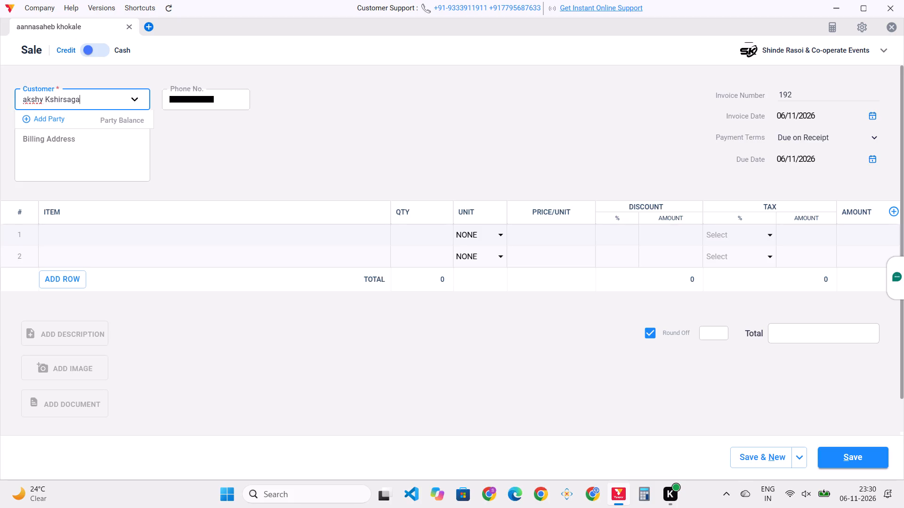
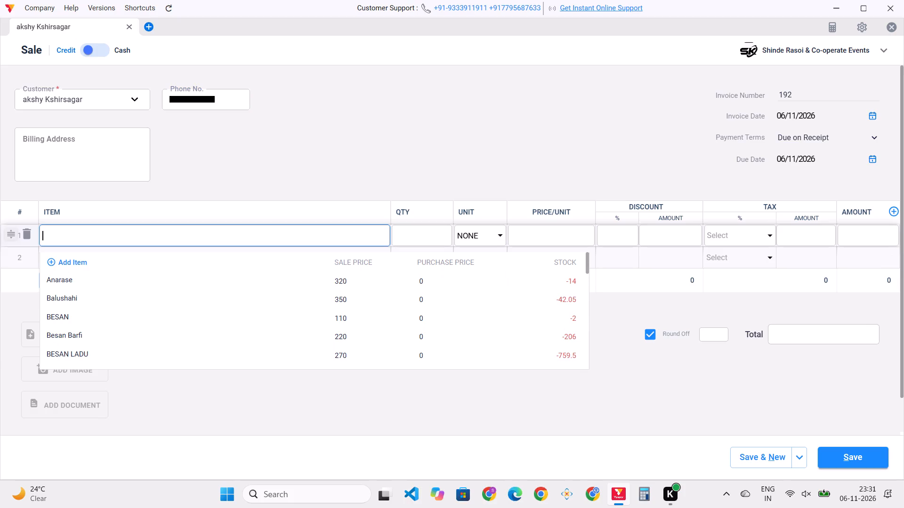
Add Shev (Tikhat) as the invoice's first line item with a quantity of 4 Kg.
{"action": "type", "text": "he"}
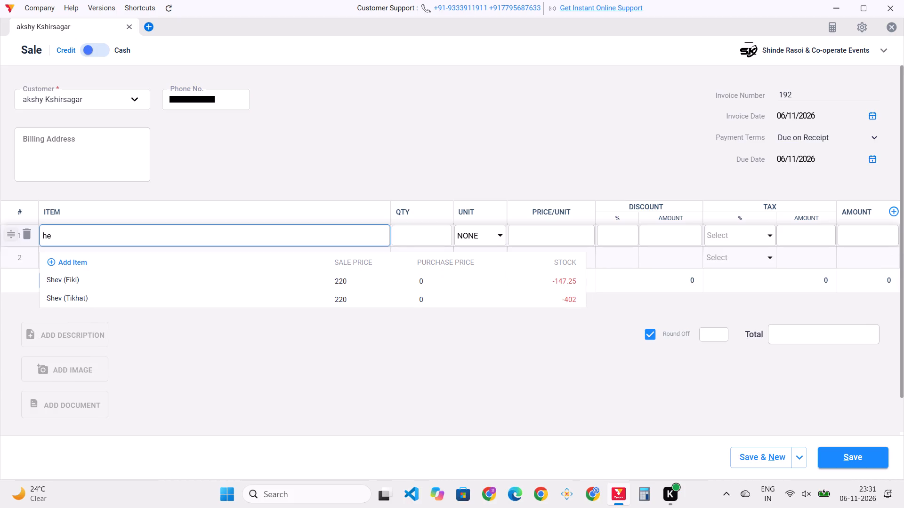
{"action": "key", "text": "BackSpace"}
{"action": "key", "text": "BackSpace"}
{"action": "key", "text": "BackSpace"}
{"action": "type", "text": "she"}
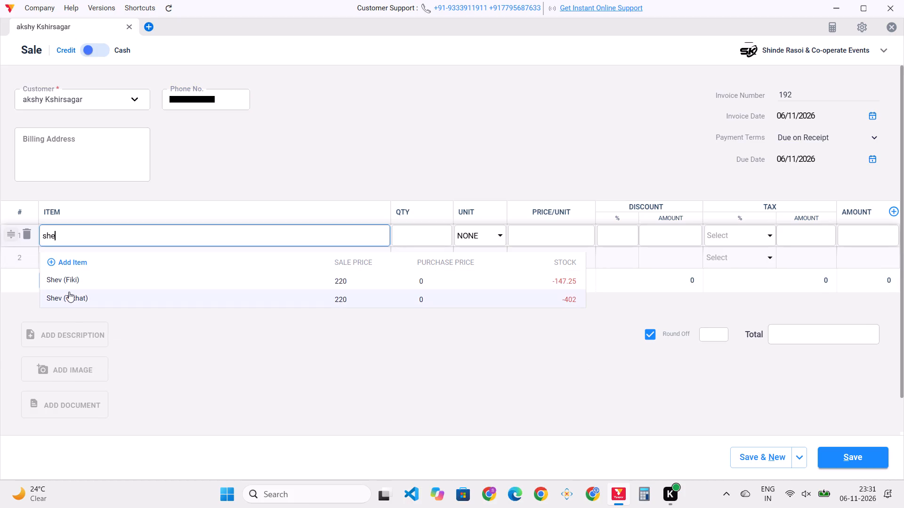
{"action": "left_click", "coordinate": [69, 294]}
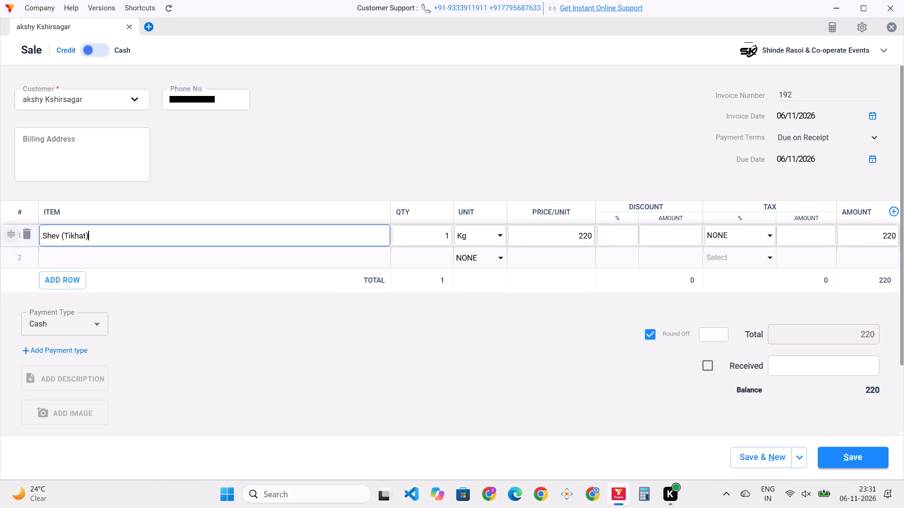
{"action": "left_click", "coordinate": [449, 241]}
{"action": "key", "text": "BackSpace"}
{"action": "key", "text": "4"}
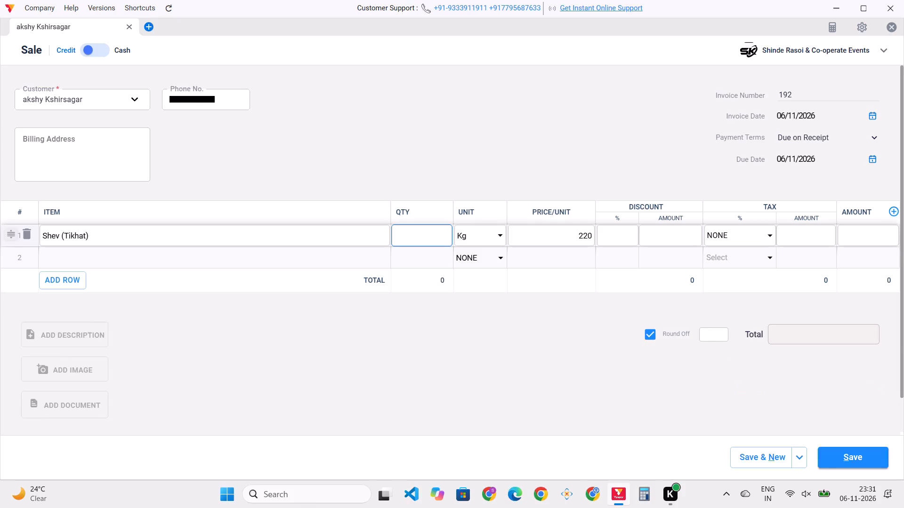
{"action": "left_click", "coordinate": [206, 270]}
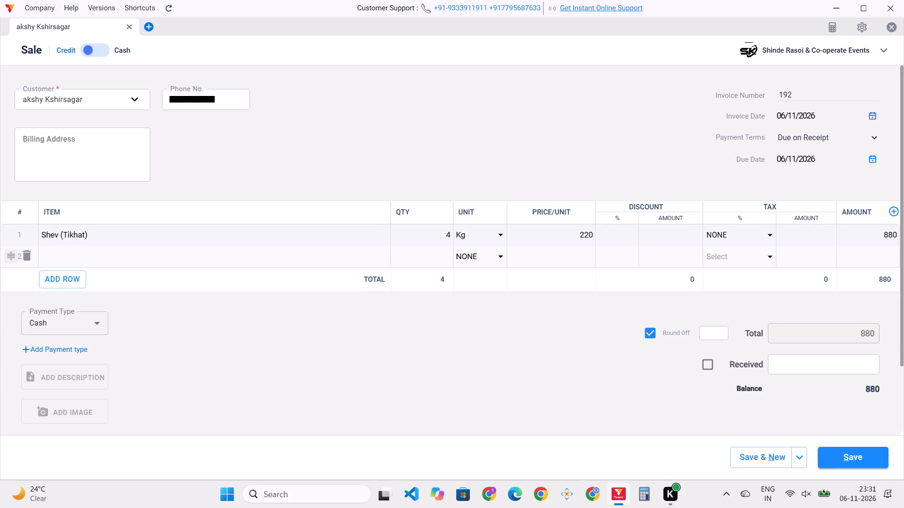
Add Besan Barfi as the second line item with a quantity of 2 Kg.
{"action": "left_click", "coordinate": [198, 261]}
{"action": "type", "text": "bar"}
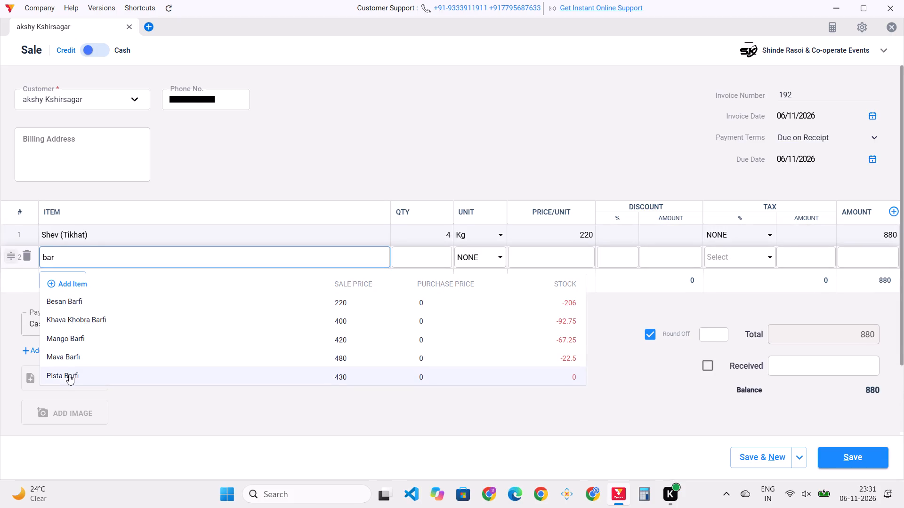
{"action": "left_click", "coordinate": [87, 305]}
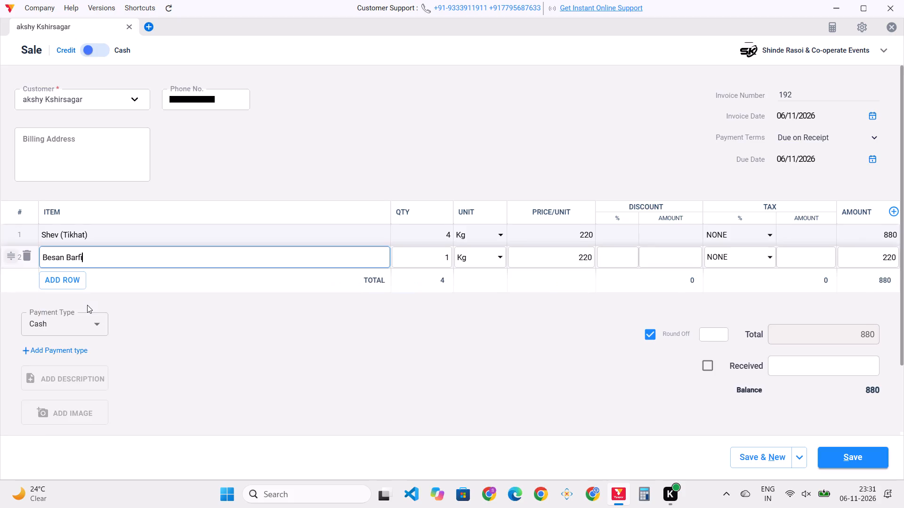
{"action": "left_click", "coordinate": [444, 254]}
{"action": "key", "text": "Right"}
{"action": "key", "text": "BackSpace"}
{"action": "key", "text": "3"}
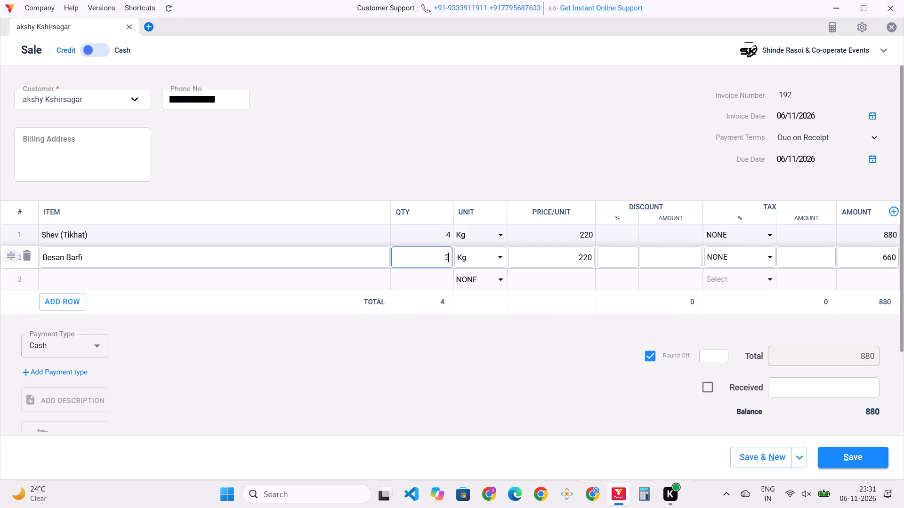
{"action": "key", "text": "BackSpace"}
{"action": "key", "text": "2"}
Add Mango Barfi as the third line item, keeping the default quantity of 1 Kg.
{"action": "left_click", "coordinate": [306, 278]}
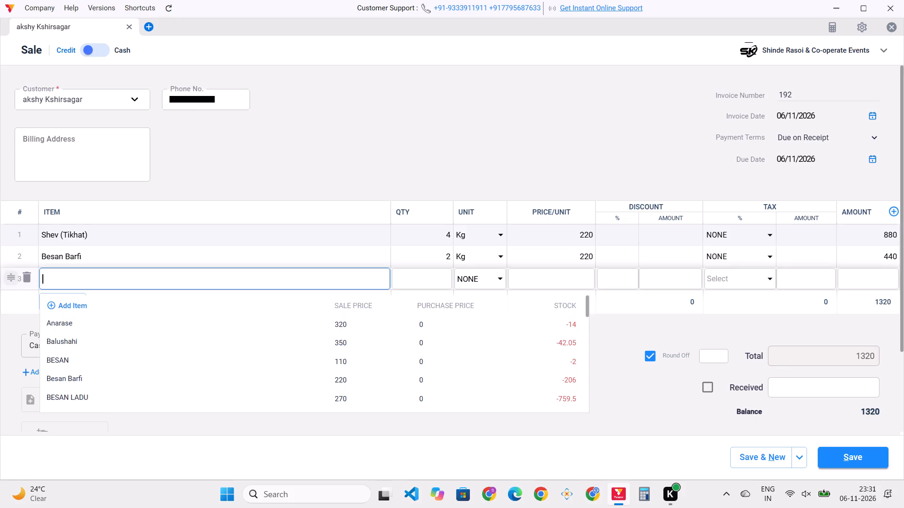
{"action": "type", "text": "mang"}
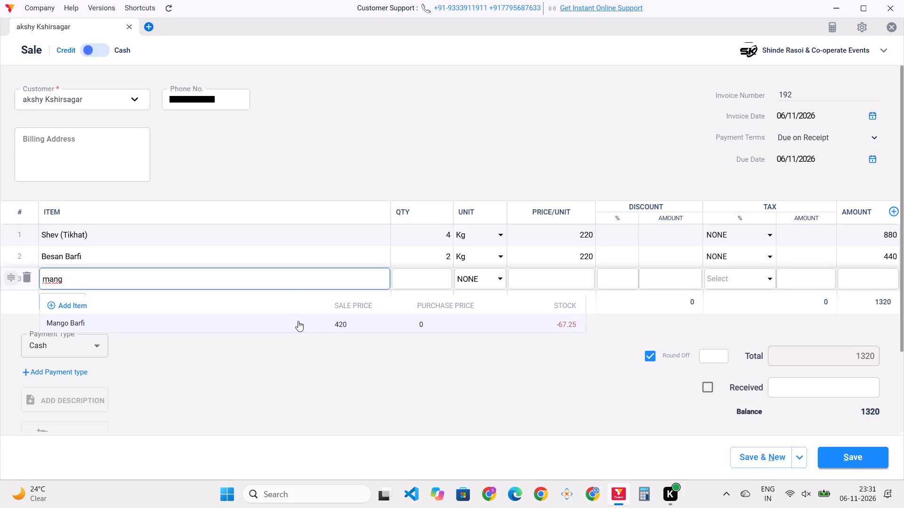
{"action": "left_click", "coordinate": [288, 320]}
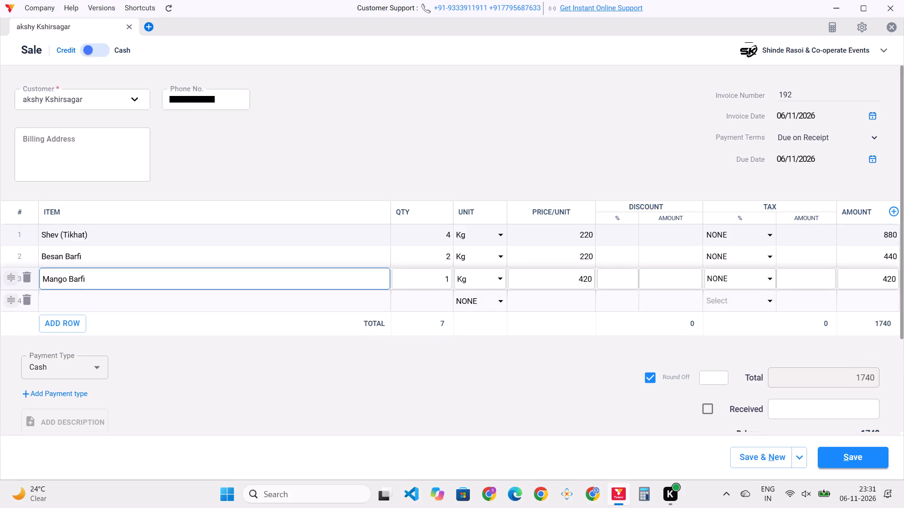
Add Bunddhi Ladu as the fourth line item, keeping the default quantity of 1 Kg.
{"action": "left_click", "coordinate": [171, 296]}
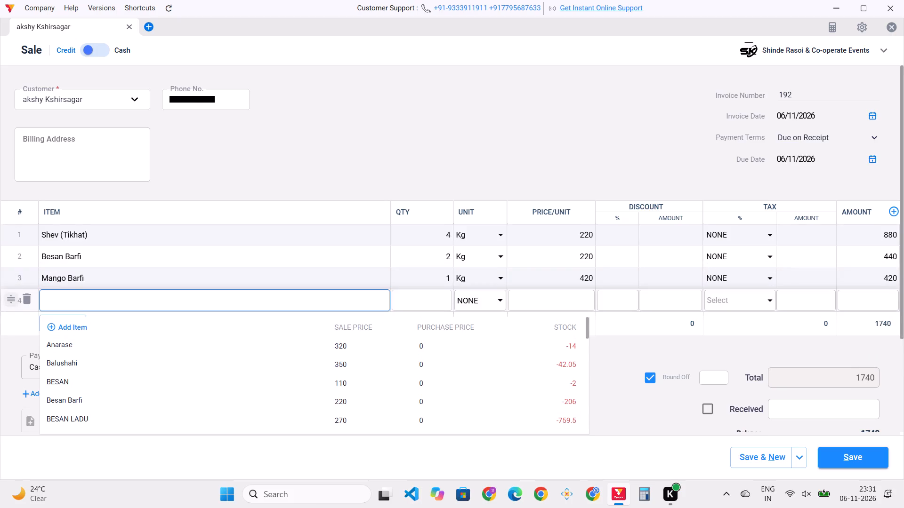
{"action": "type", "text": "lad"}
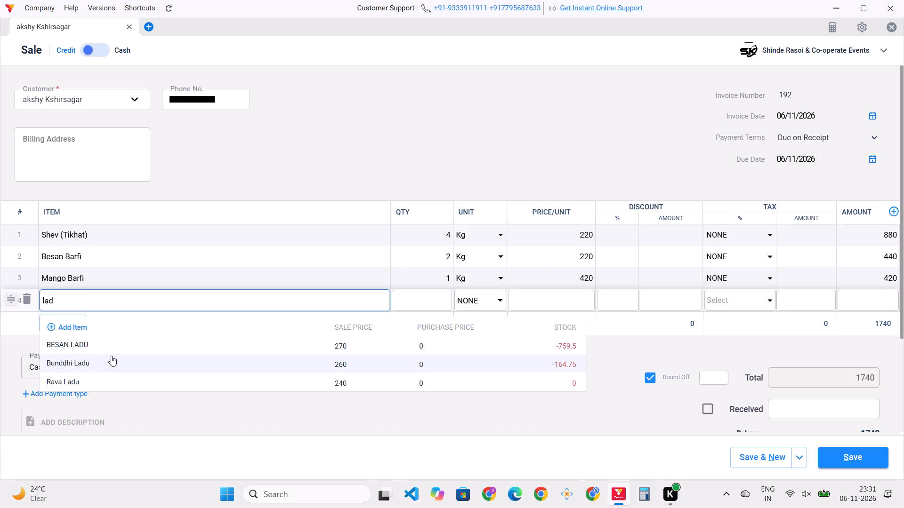
{"action": "left_click", "coordinate": [103, 359]}
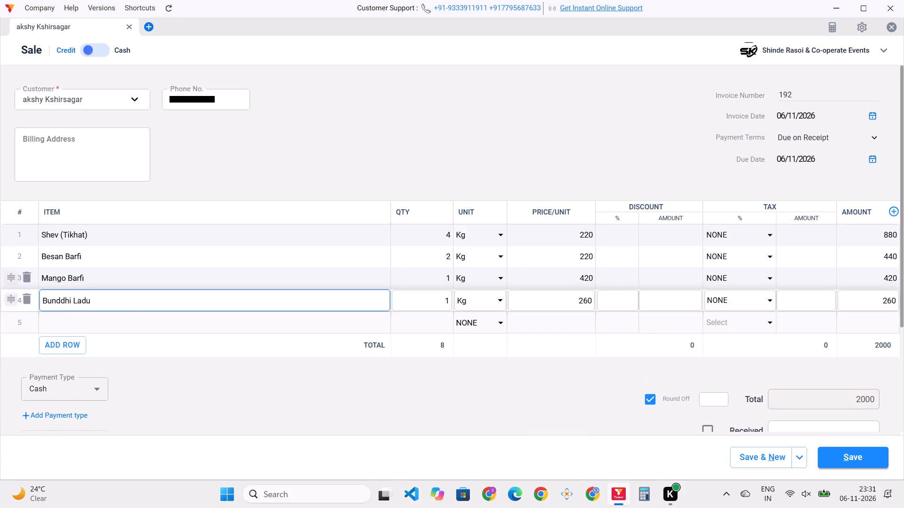
{"action": "left_click", "coordinate": [123, 320]}
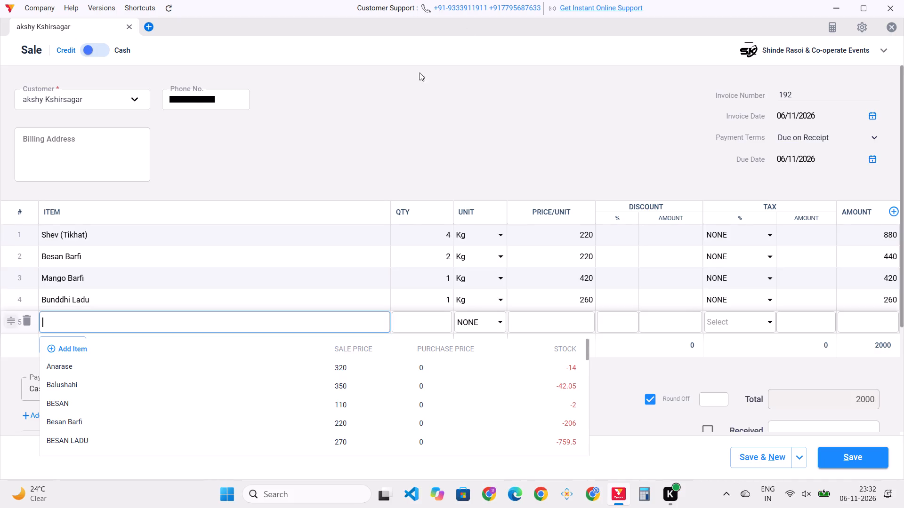
{"action": "scroll", "coordinate": [499, 132], "scroll_direction": "down", "scroll_amount": 2}
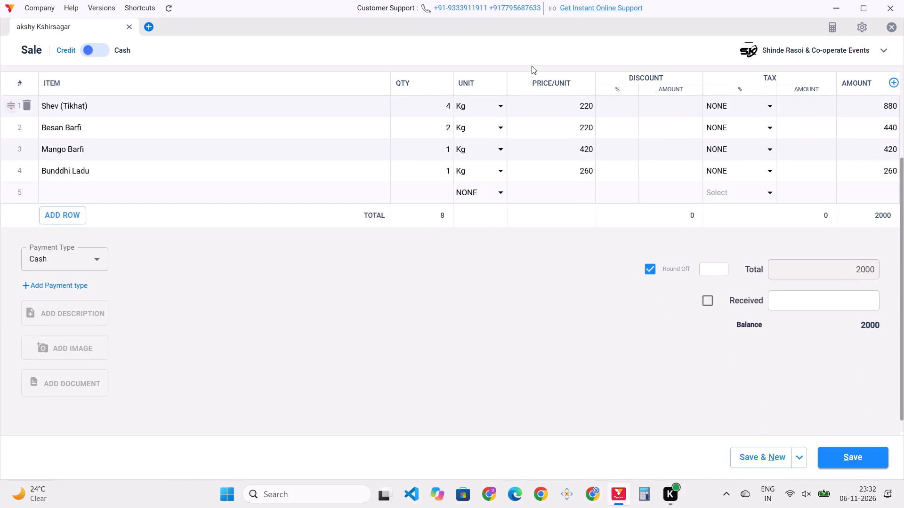
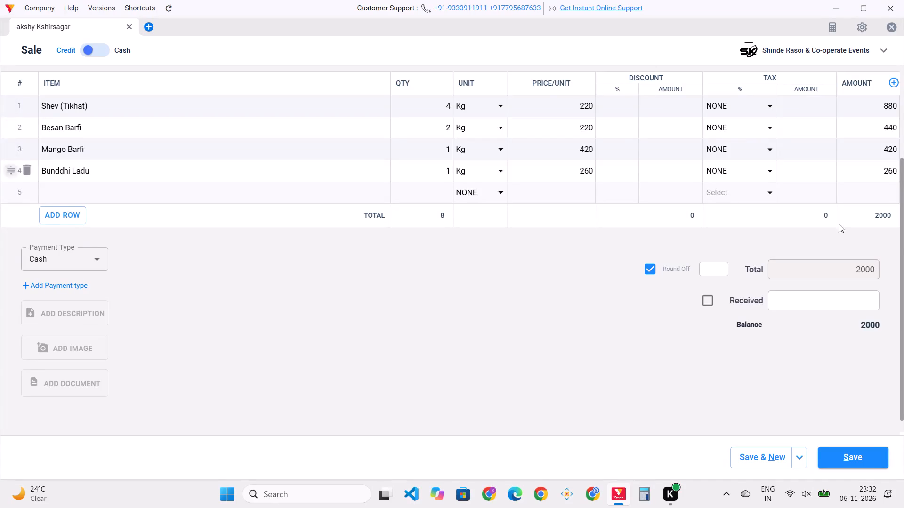
Save the completed sale invoice and start a new one.
{"action": "left_click", "coordinate": [766, 457]}
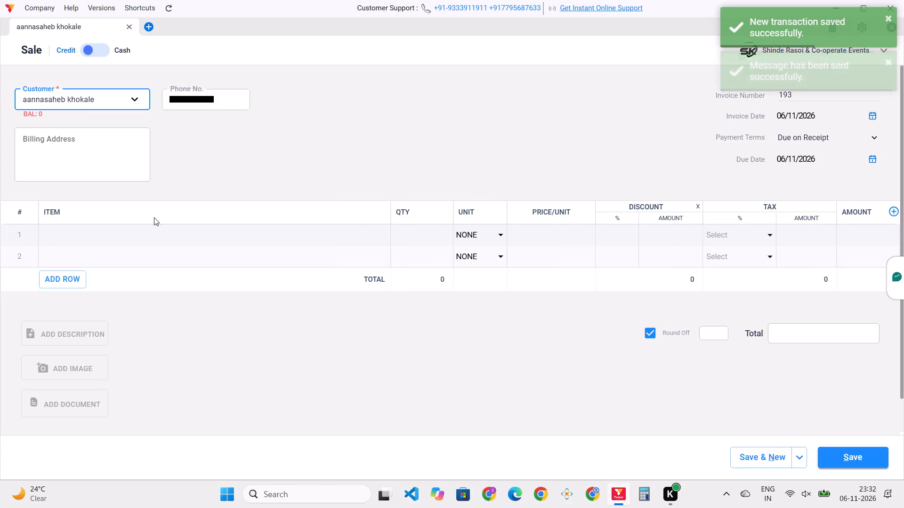
Replace the prefilled customer on the new credit sale invoice with the full name of the new customer, Mahesh.
{"action": "left_click", "coordinate": [109, 102]}
{"action": "double_click", "coordinate": [109, 102]}
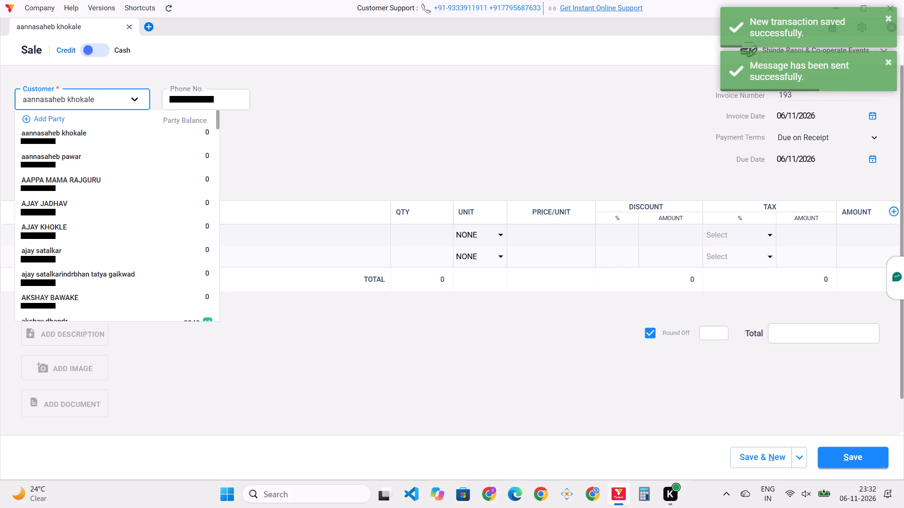
{"action": "left_click", "coordinate": [109, 102]}
{"action": "key", "text": "BackSpace"}
{"action": "key", "text": "BackSpace"}
{"action": "key", "text": "BackSpace"}
{"action": "key", "text": "BackSpace"}
{"action": "key", "text": "BackSpace"}
{"action": "key", "text": "BackSpace"}
{"action": "key", "text": "BackSpace"}
{"action": "key", "text": "BackSpace"}
{"action": "key", "text": "BackSpace"}
{"action": "key", "text": "BackSpace"}
{"action": "key", "text": "BackSpace"}
{"action": "key", "text": "BackSpace"}
{"action": "key", "text": "BackSpace"}
{"action": "key", "text": "BackSpace"}
{"action": "key", "text": "BackSpace"}
{"action": "key", "text": "BackSpace"}
{"action": "key", "text": "BackSpace"}
{"action": "key", "text": "BackSpace"}
{"action": "key", "text": "BackSpace"}
{"action": "key", "text": "BackSpace"}
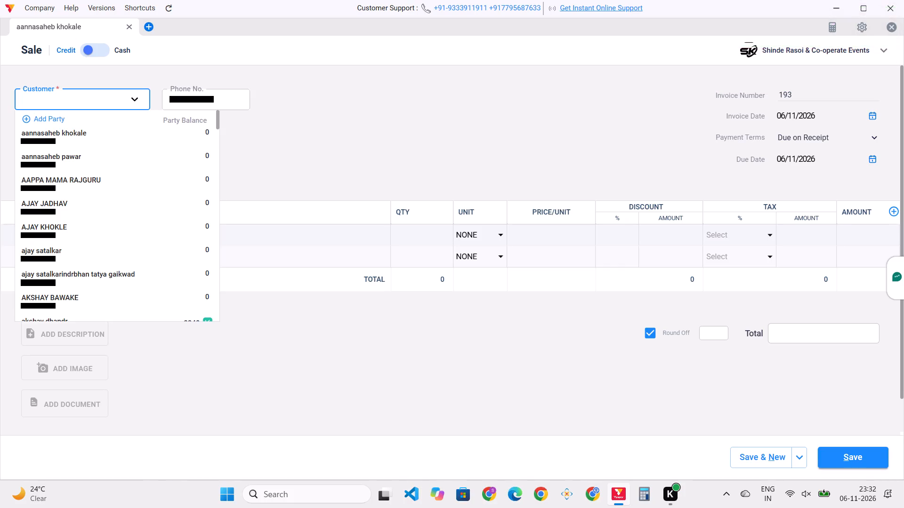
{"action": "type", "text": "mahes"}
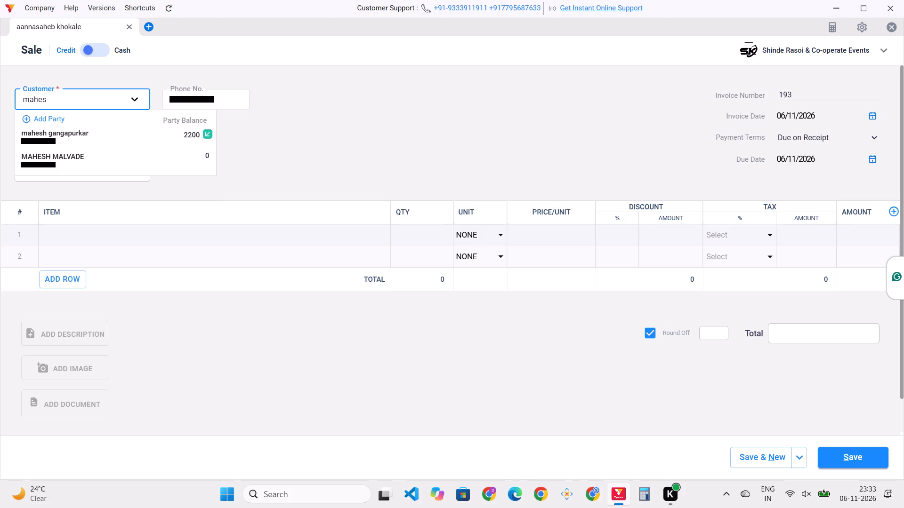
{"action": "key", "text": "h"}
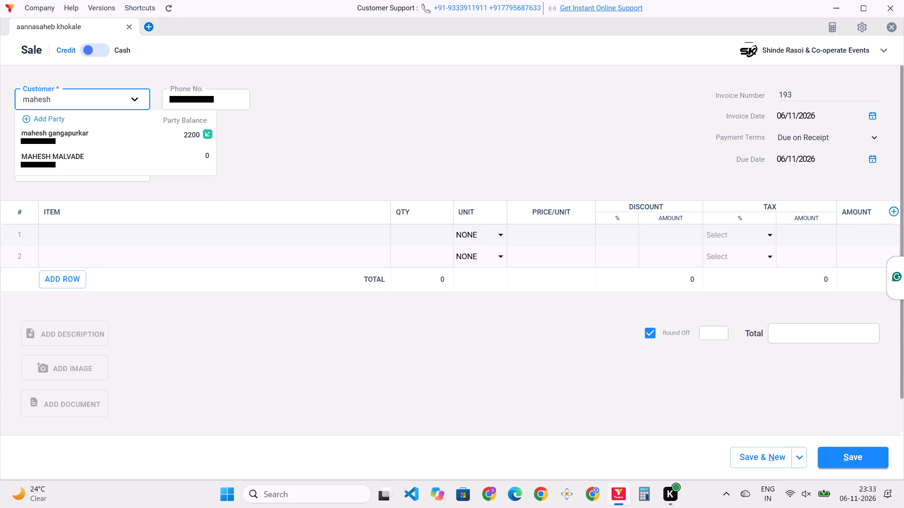
{"action": "left_click", "coordinate": [100, 95]}
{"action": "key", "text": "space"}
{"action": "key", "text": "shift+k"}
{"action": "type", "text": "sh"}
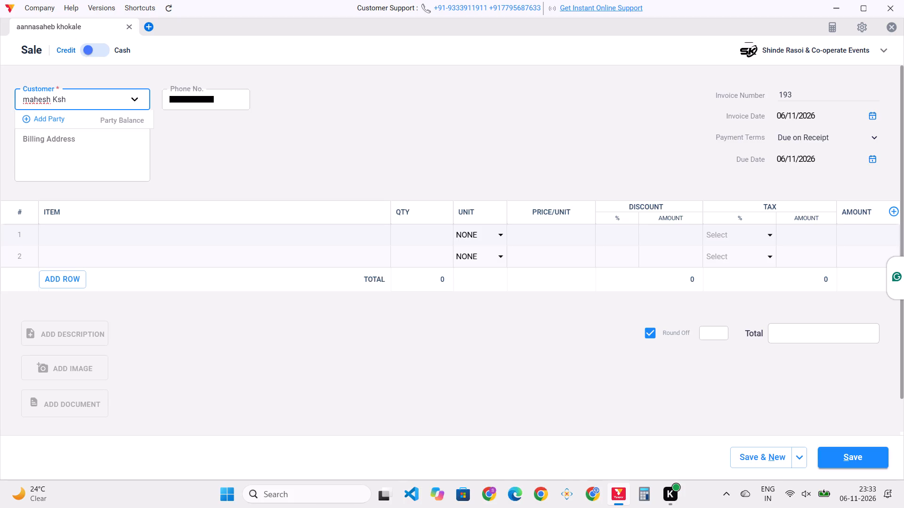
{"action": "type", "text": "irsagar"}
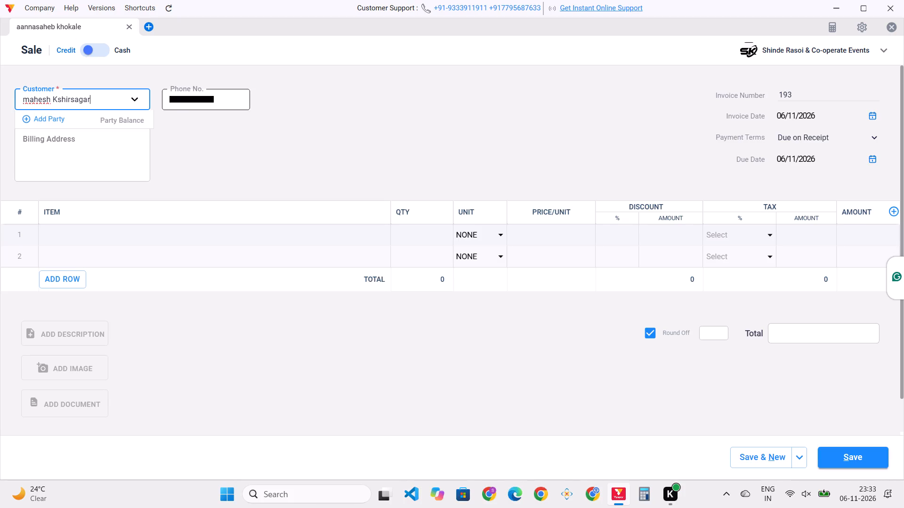
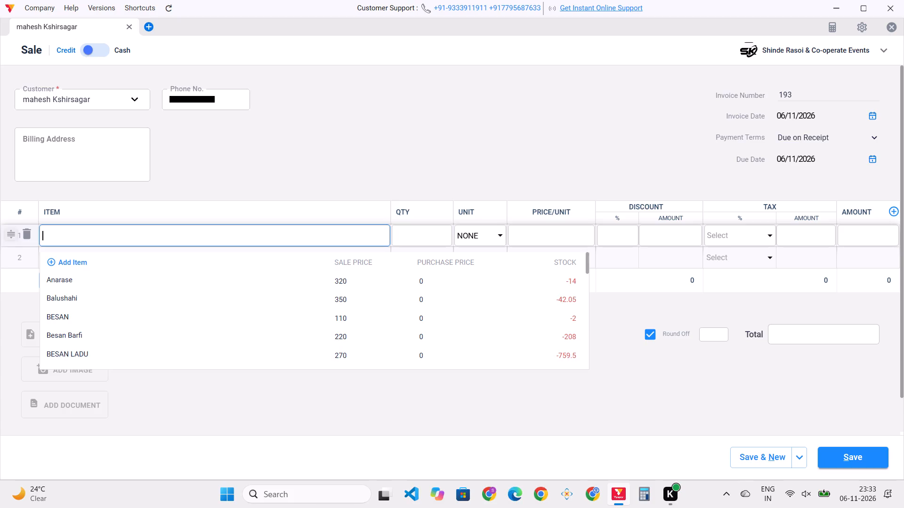
Add Besan Barfi as the first item on the invoice with a quantity of 4 Kg.
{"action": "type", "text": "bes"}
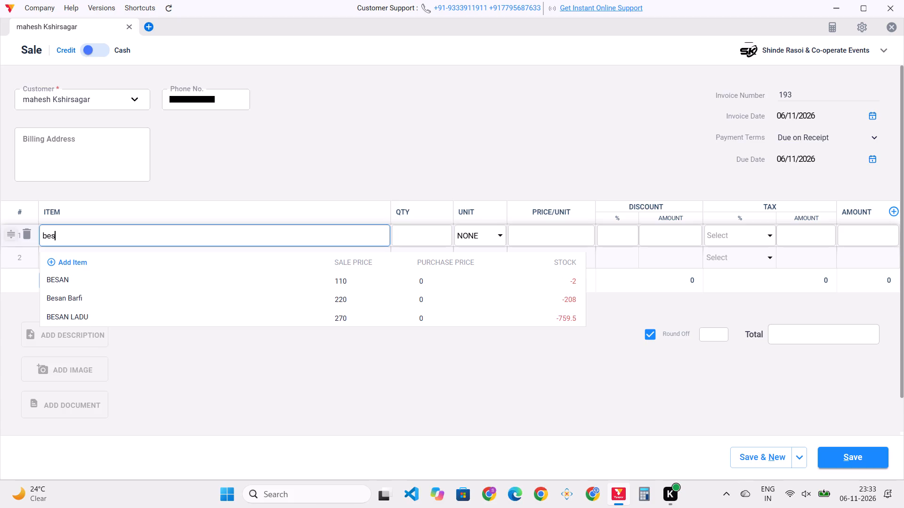
{"action": "left_click", "coordinate": [82, 298]}
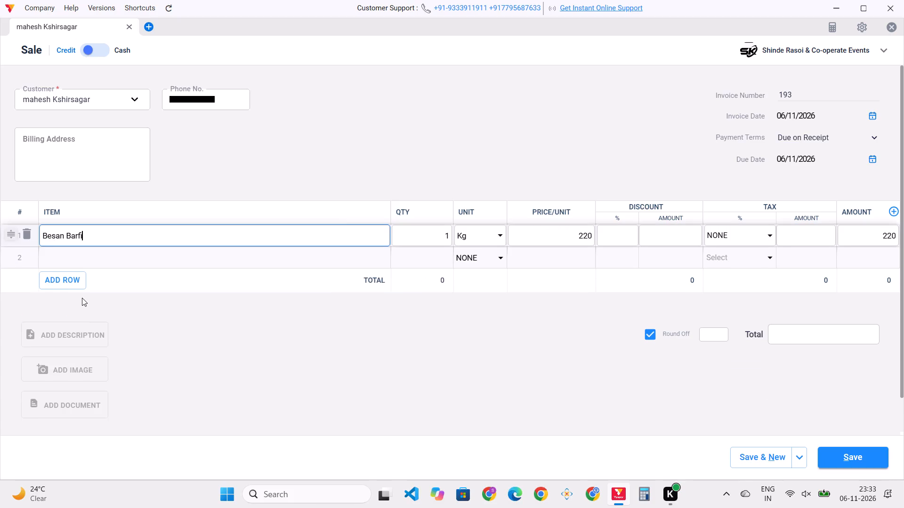
{"action": "left_click", "coordinate": [449, 230]}
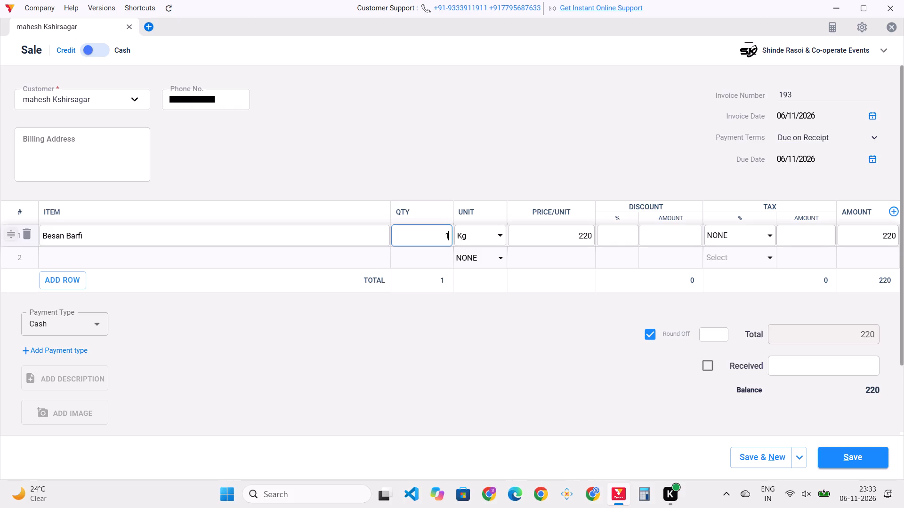
{"action": "key", "text": "BackSpace"}
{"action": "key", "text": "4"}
Add Shev (Tikhat) as the second item on the invoice with a quantity of 5 Kg.
{"action": "left_click", "coordinate": [250, 262]}
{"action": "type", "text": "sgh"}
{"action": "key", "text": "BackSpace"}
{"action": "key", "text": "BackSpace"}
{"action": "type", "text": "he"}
{"action": "left_click", "coordinate": [157, 321]}
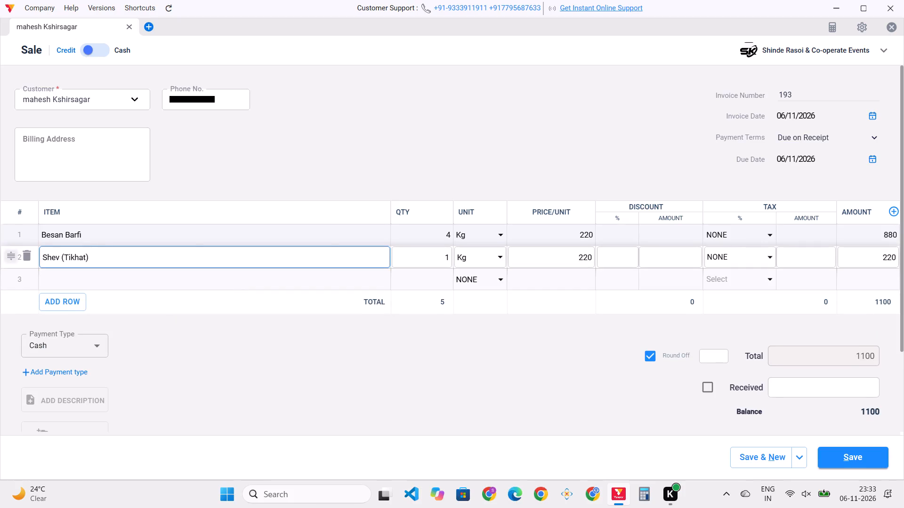
{"action": "left_click", "coordinate": [449, 256]}
{"action": "key", "text": "BackSpace"}
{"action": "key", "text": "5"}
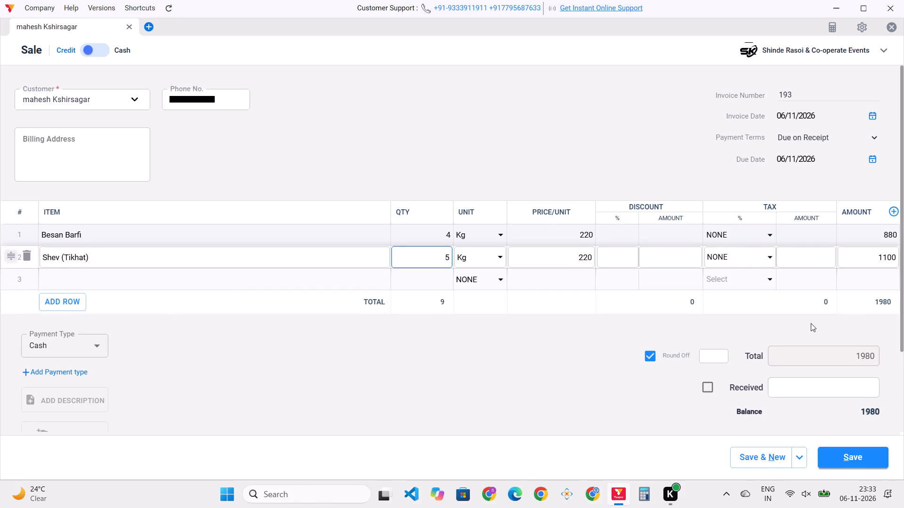
Mark the invoice's full amount as received, then save it and start a new sale invoice.
{"action": "scroll", "coordinate": [811, 323], "scroll_direction": "down", "scroll_amount": 3}
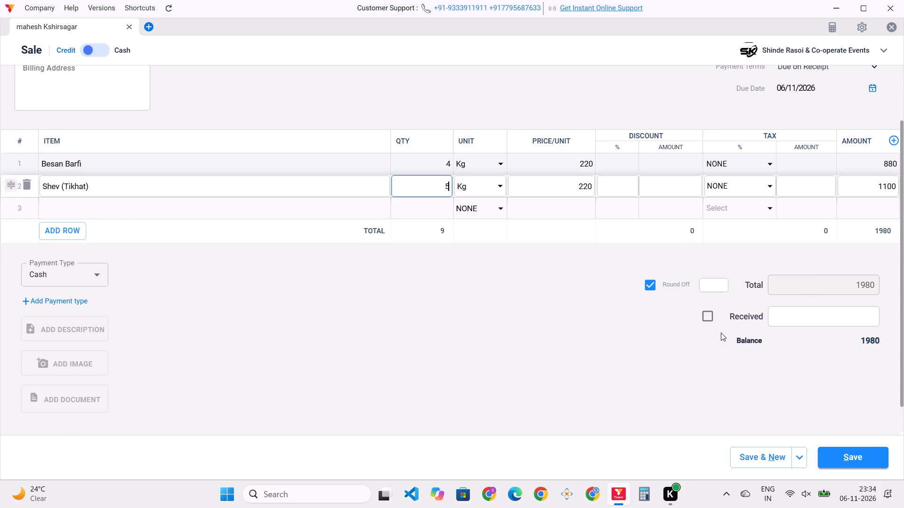
{"action": "left_click", "coordinate": [716, 321]}
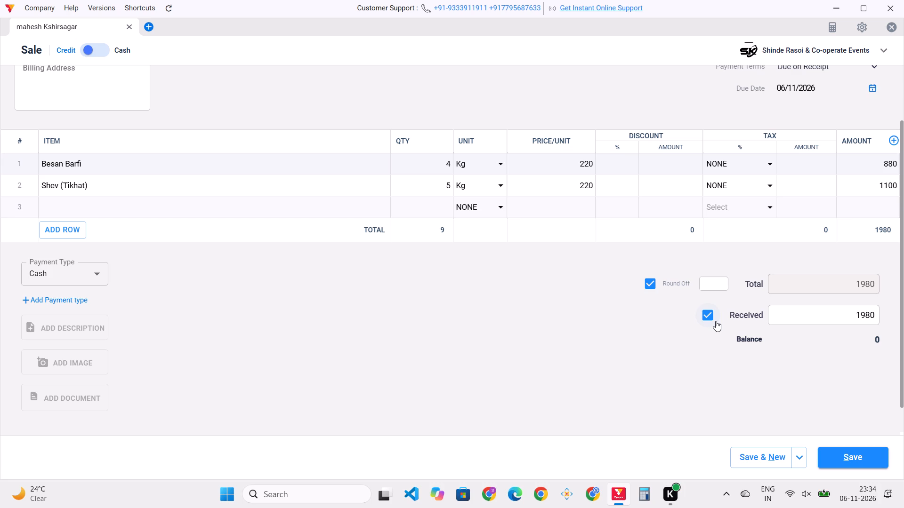
{"action": "left_click", "coordinate": [777, 458]}
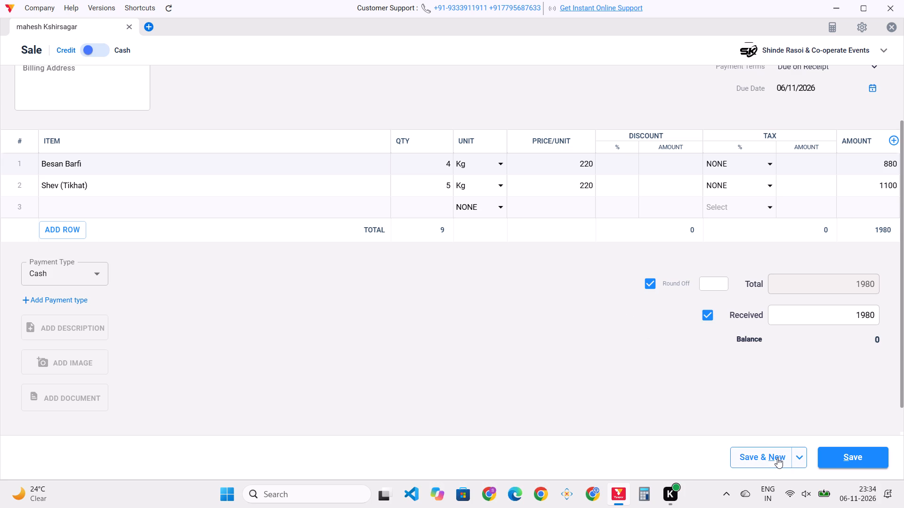
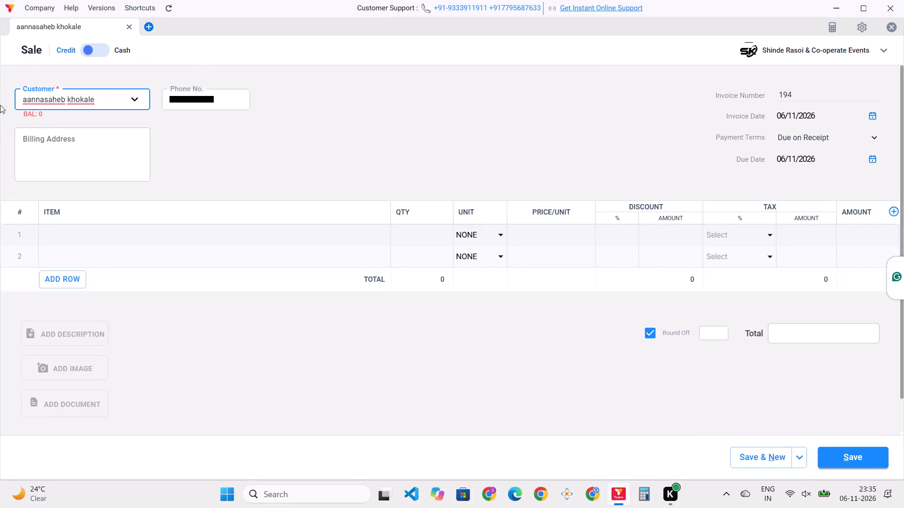
Close the new, still empty sale invoice and discard its unsaved changes.
{"action": "left_click", "coordinate": [885, 62]}
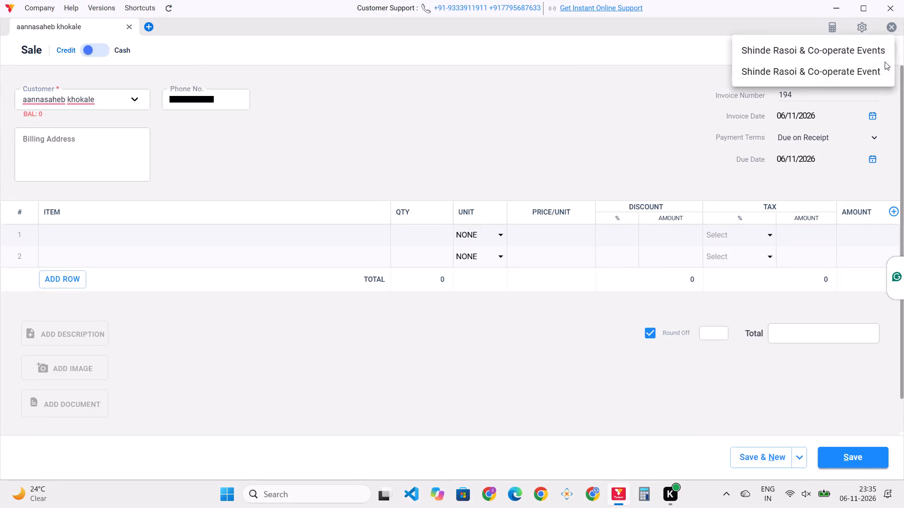
{"action": "left_click", "coordinate": [573, 105]}
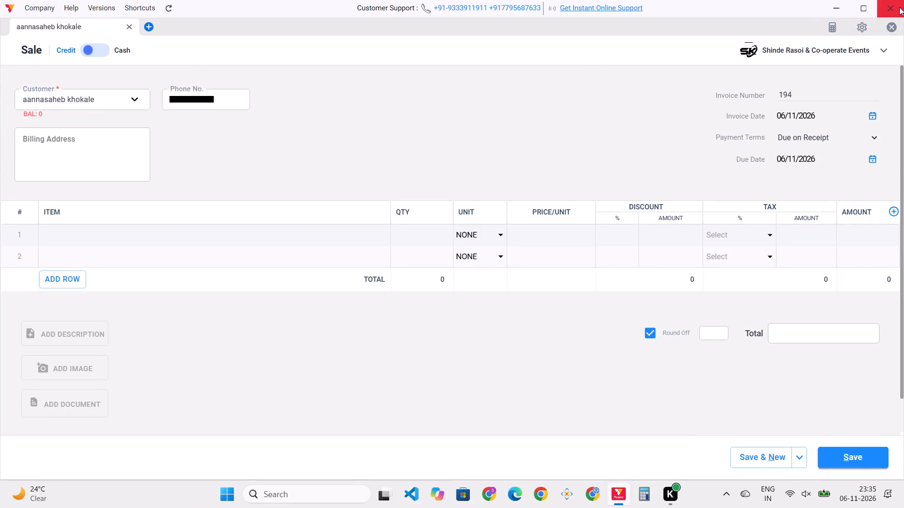
{"action": "left_click", "coordinate": [889, 23]}
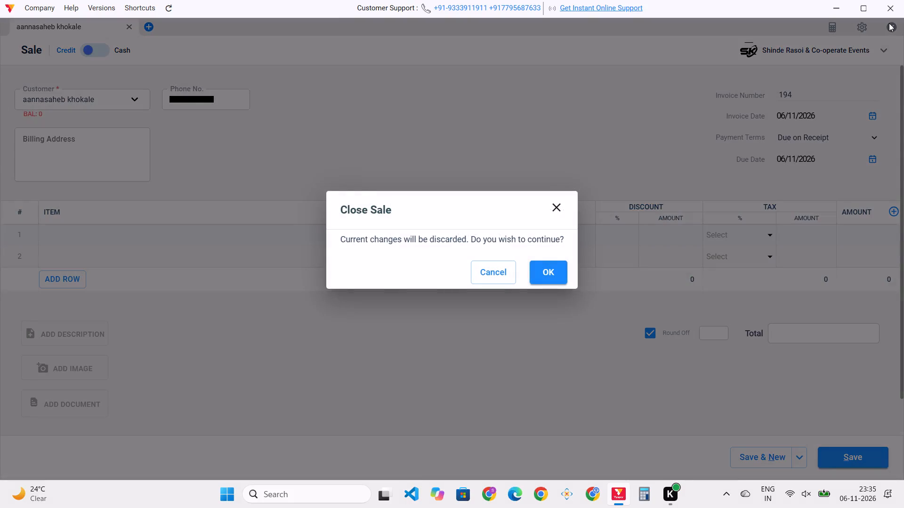
{"action": "left_click", "coordinate": [539, 272]}
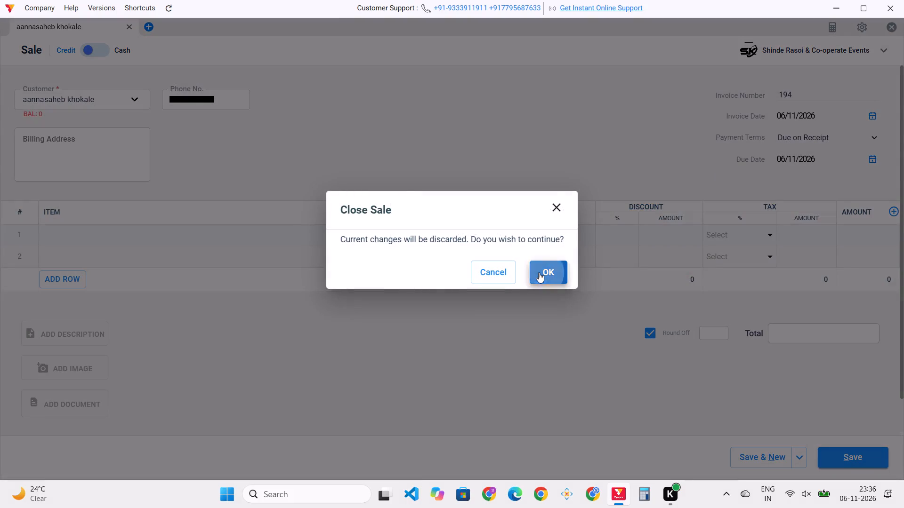
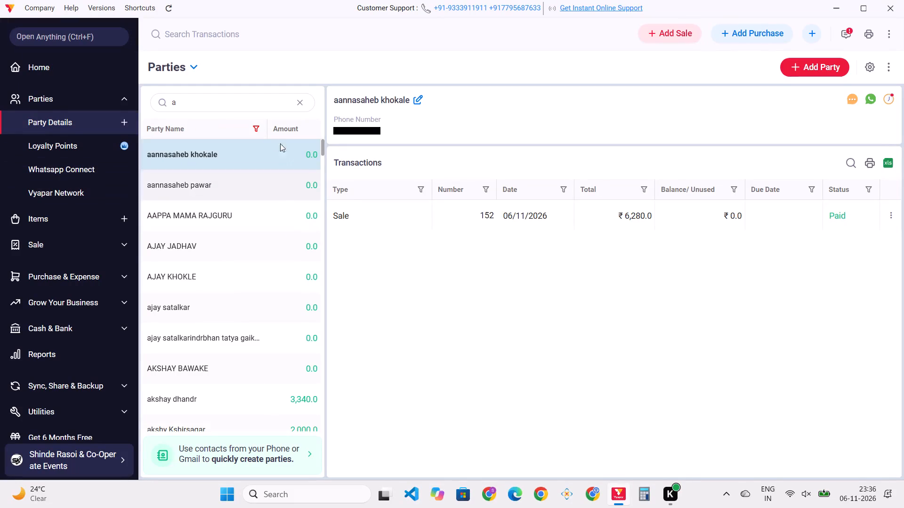
{"action": "left_click", "coordinate": [197, 105]}
{"action": "key", "text": "BackSpace"}
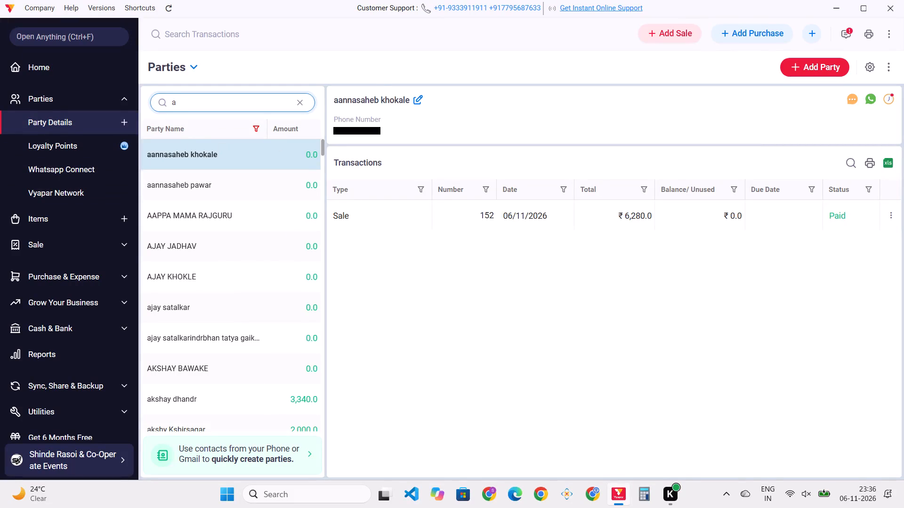
{"action": "key", "text": "BackSpace"}
{"action": "type", "text": "sa"}
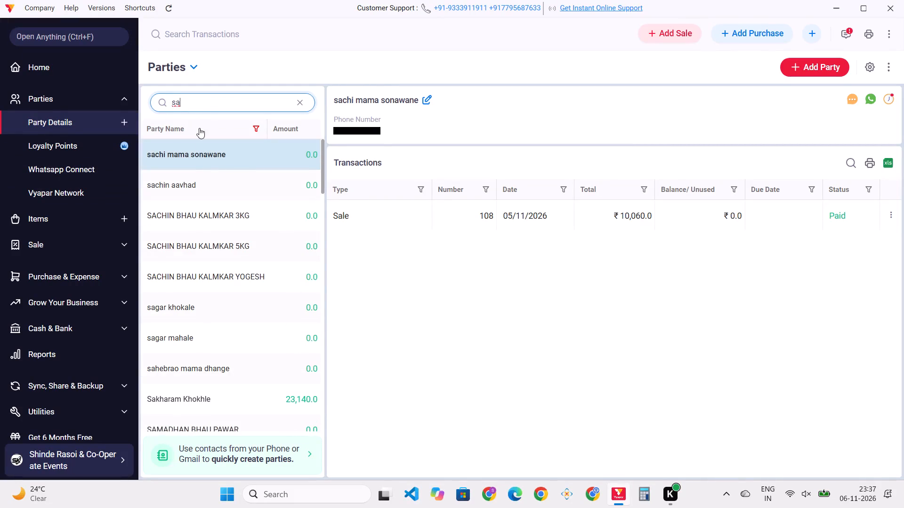
{"action": "type", "text": "kh"}
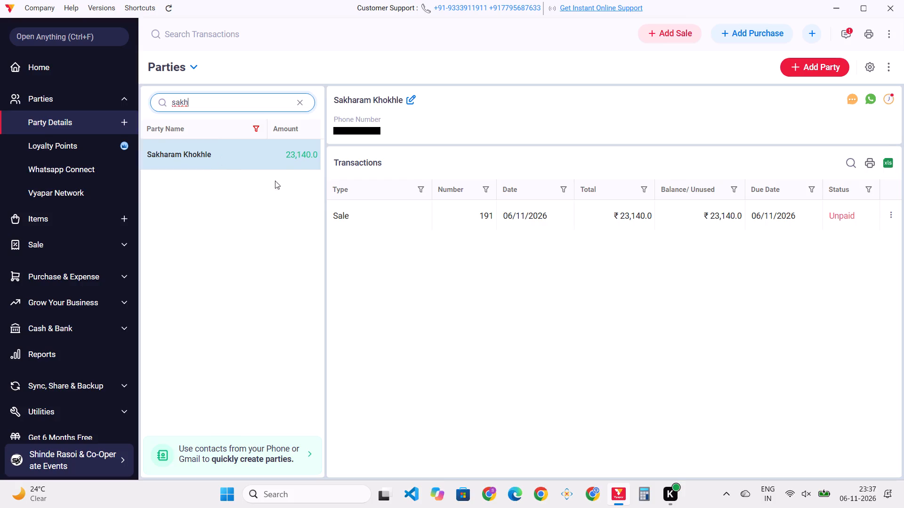
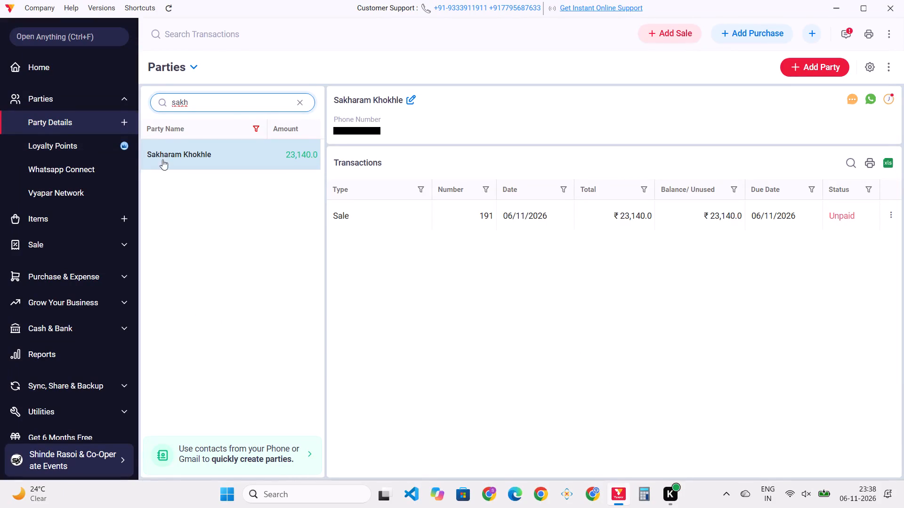
Return to the home dashboard to review the total receivable, total payable and this month's sales overview.
{"action": "left_click", "coordinate": [76, 72]}
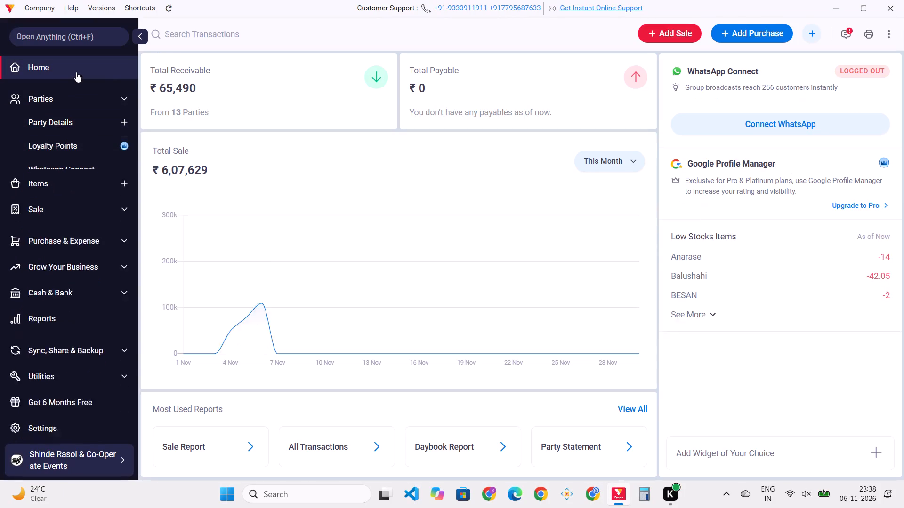
{"action": "scroll", "coordinate": [319, 119], "scroll_direction": "up", "scroll_amount": 2}
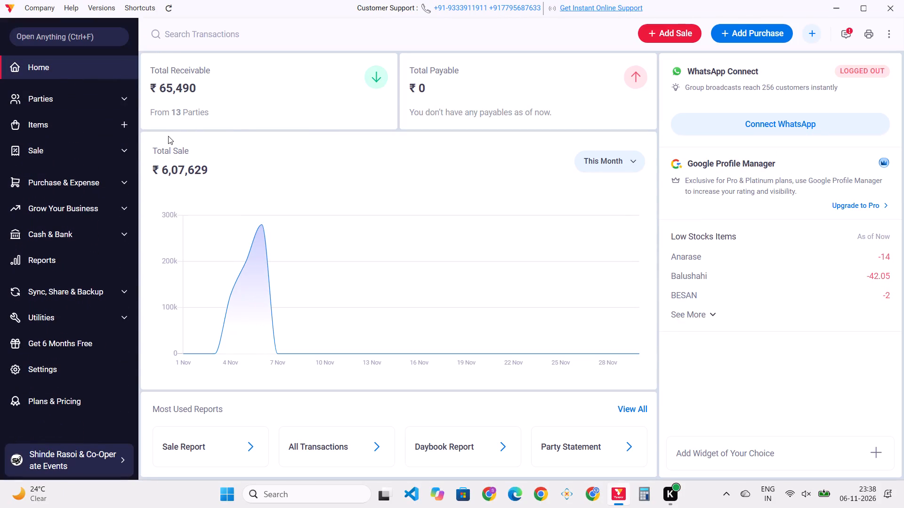
{"action": "scroll", "coordinate": [273, 239], "scroll_direction": "down", "scroll_amount": 1}
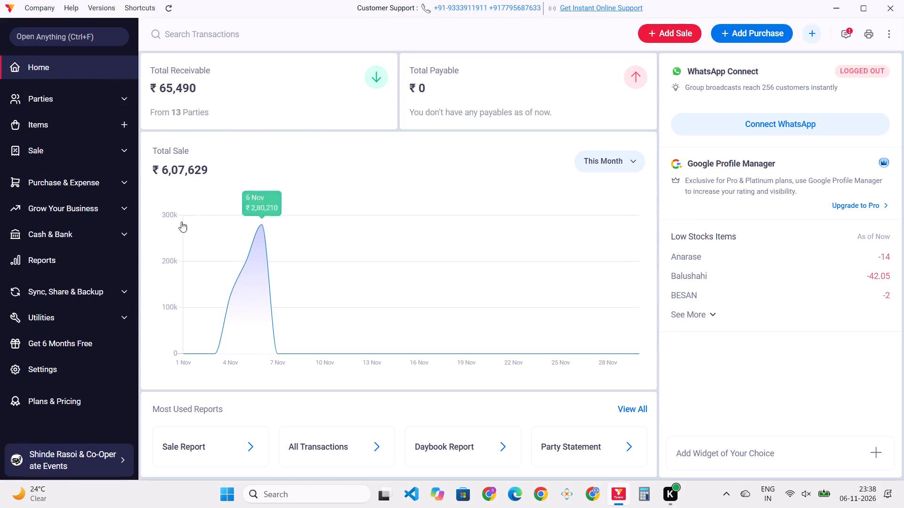
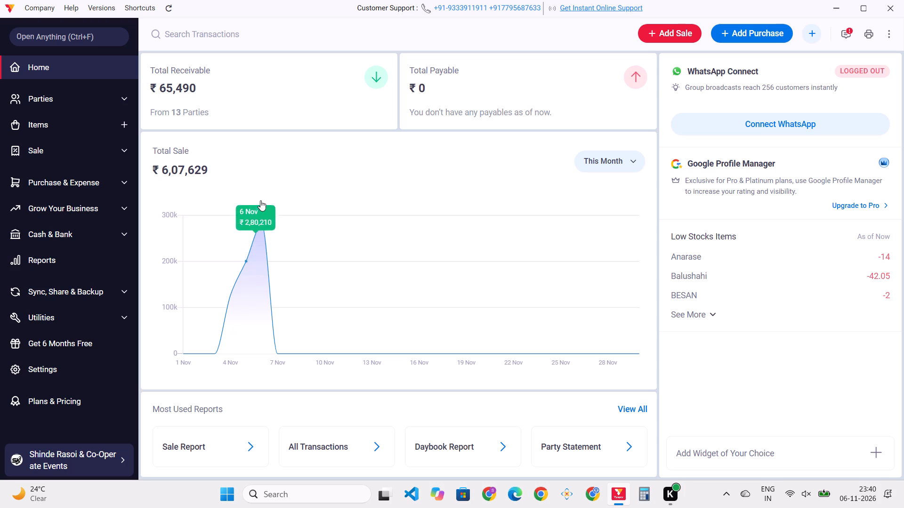
Examine the detailed sales graph in weekly, monthly, yearly and daily views, and return to the home dashboard.
{"action": "left_click", "coordinate": [225, 308]}
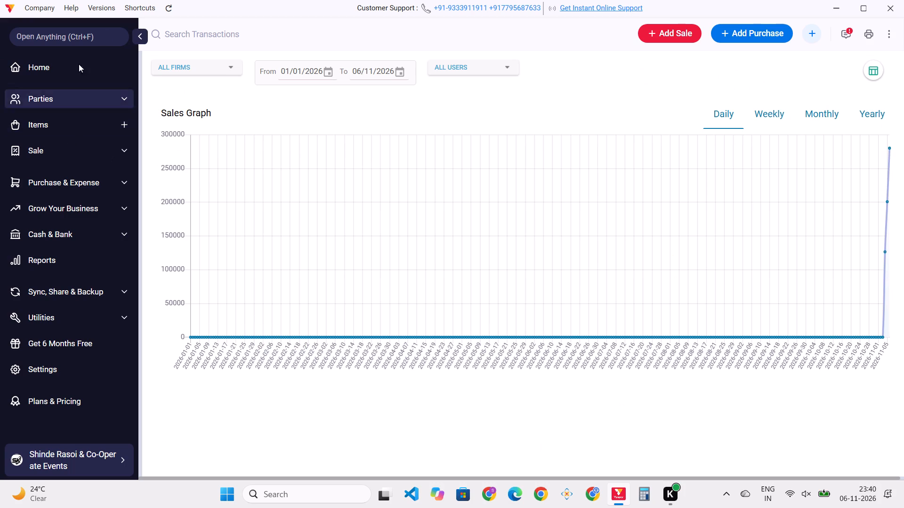
{"action": "left_click", "coordinate": [142, 37]}
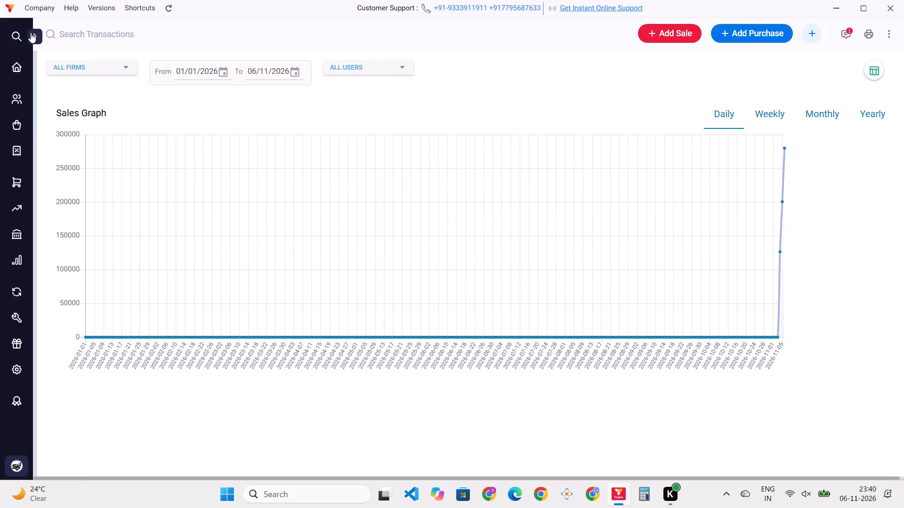
{"action": "left_click", "coordinate": [34, 34]}
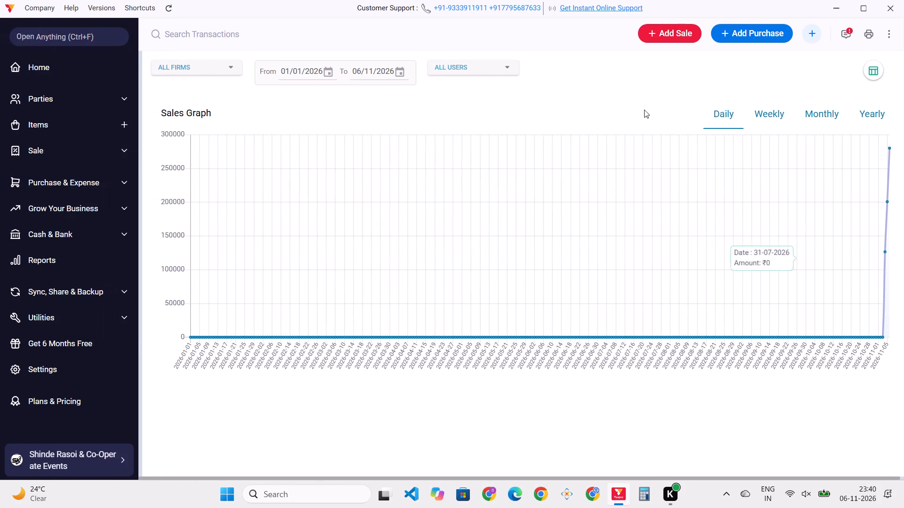
{"action": "left_click", "coordinate": [764, 125]}
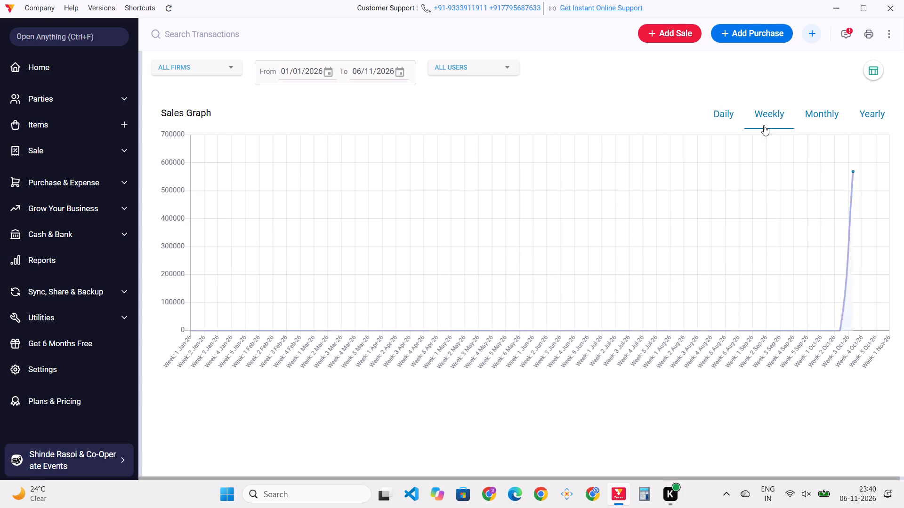
{"action": "left_click", "coordinate": [799, 119]}
{"action": "left_click", "coordinate": [865, 115]}
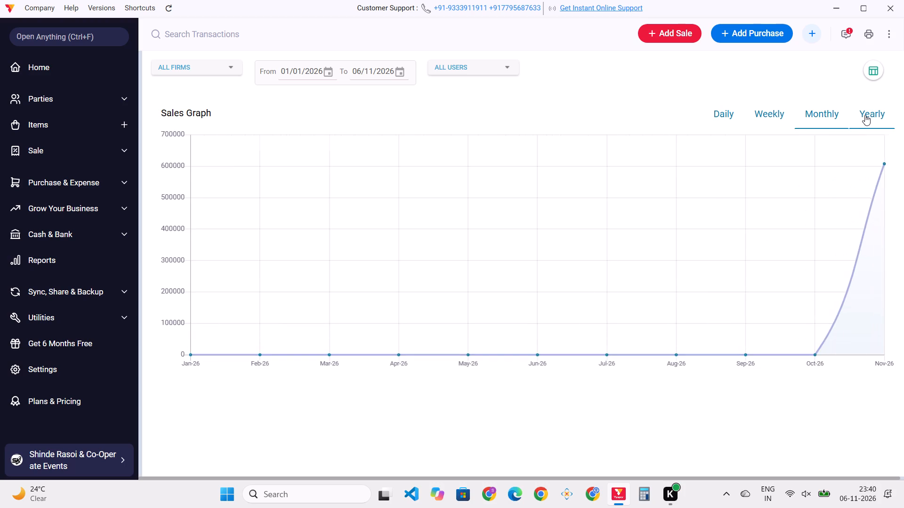
{"action": "left_click", "coordinate": [721, 113]}
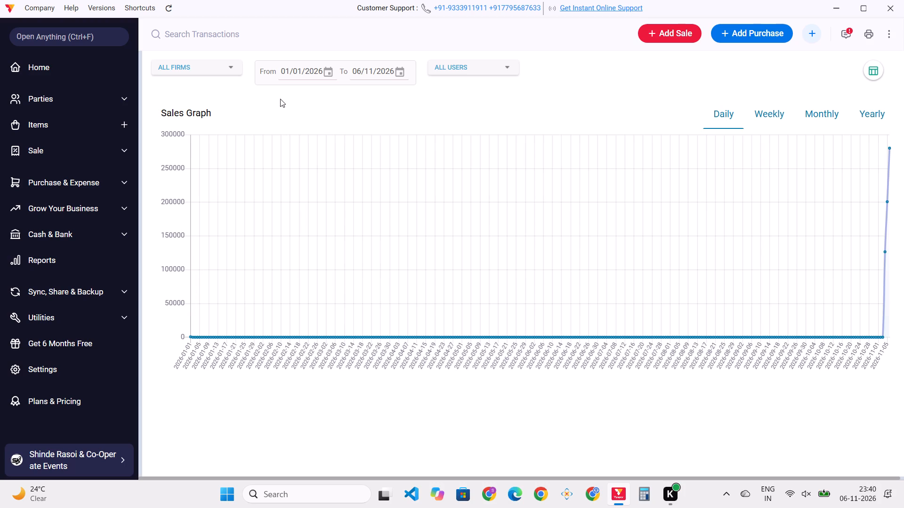
{"action": "left_click", "coordinate": [71, 59]}
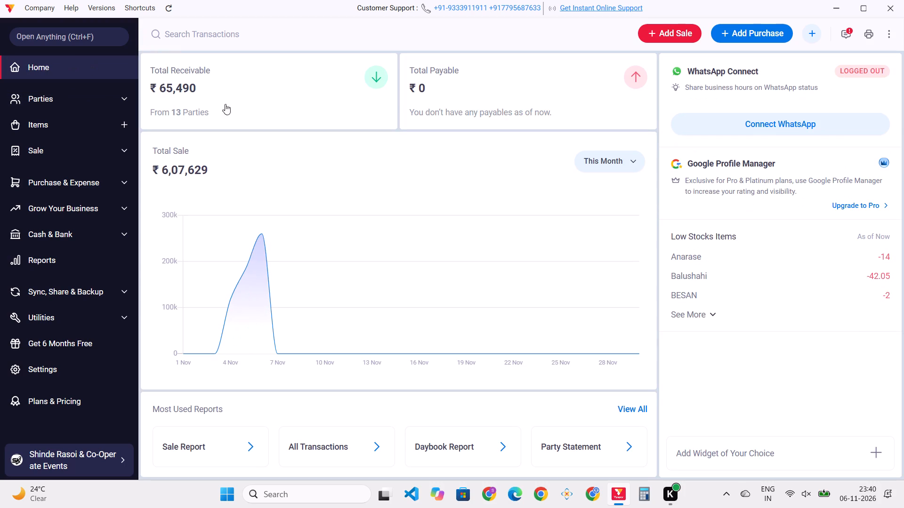
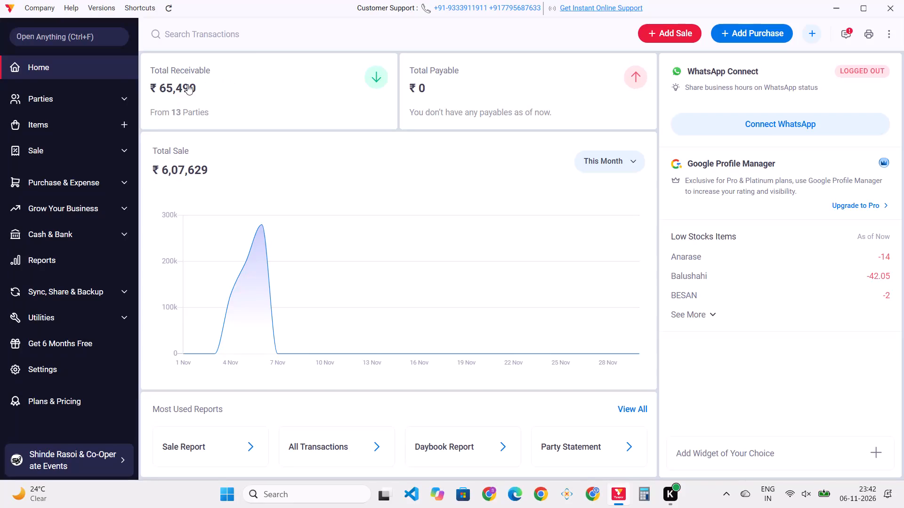
Open the total receivable breakdown and examine the party filter options, the parties' outstanding amounts and the first listed party's transactions.
{"action": "left_click", "coordinate": [187, 85]}
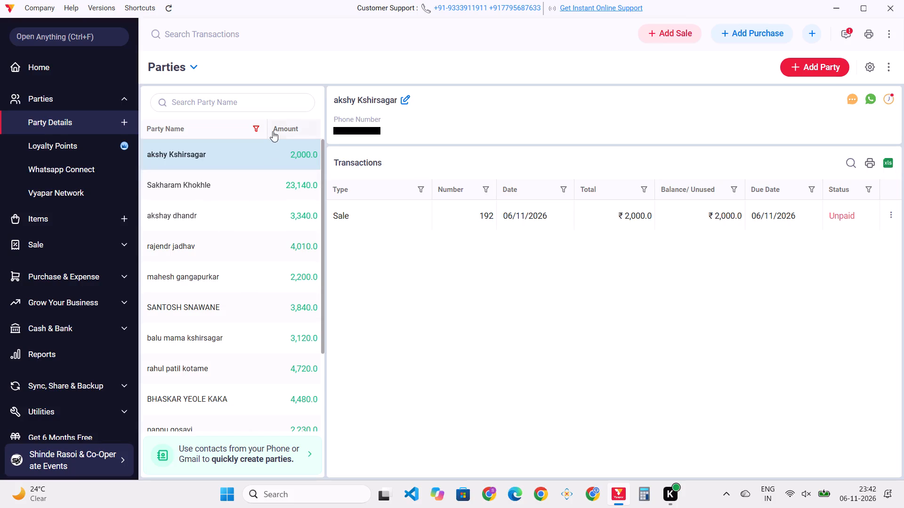
{"action": "left_click", "coordinate": [260, 131]}
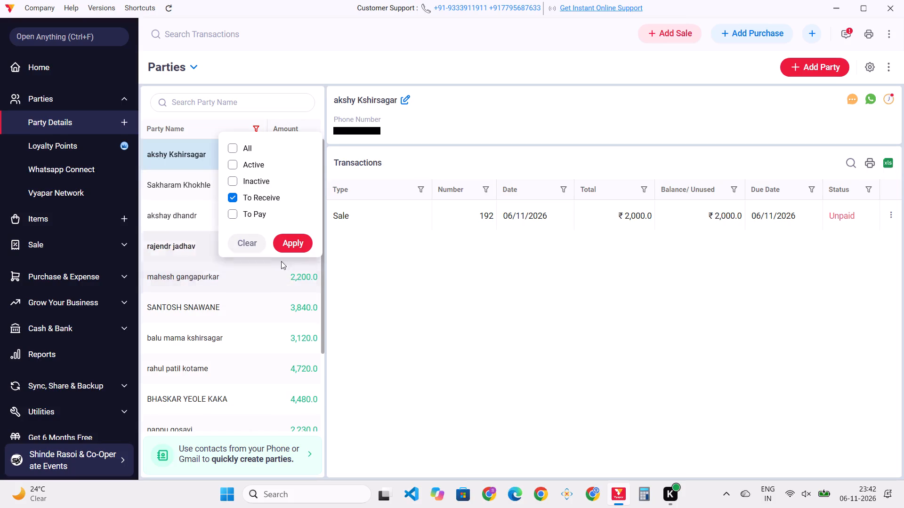
{"action": "left_click", "coordinate": [253, 147]}
{"action": "left_click", "coordinate": [282, 105]}
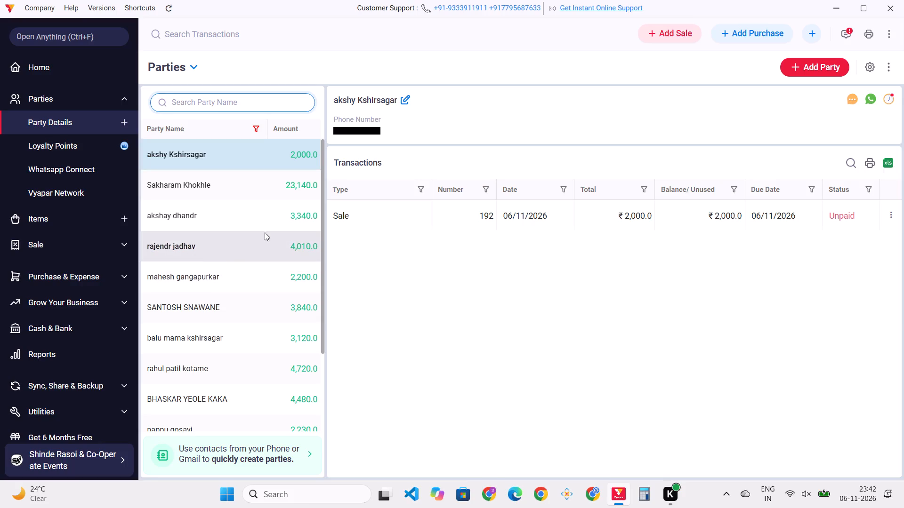
{"action": "scroll", "coordinate": [260, 258], "scroll_direction": "down", "scroll_amount": 2}
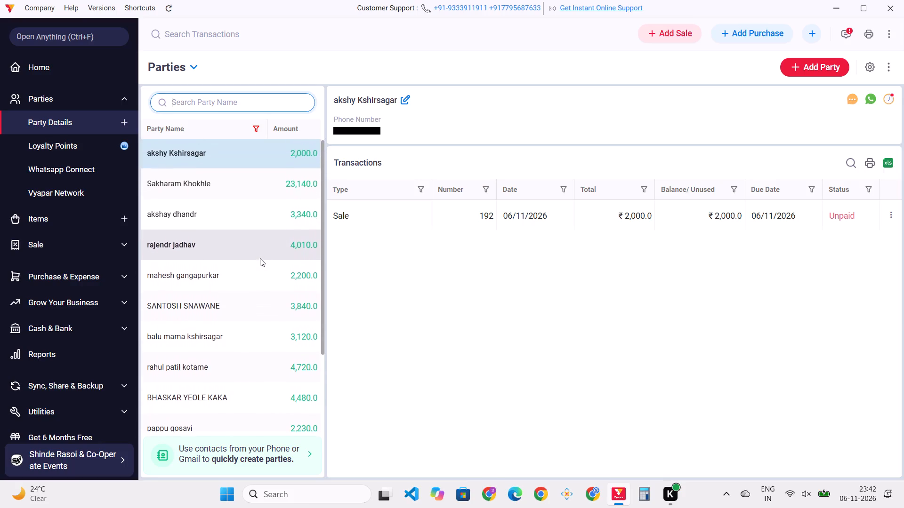
{"action": "scroll", "coordinate": [260, 258], "scroll_direction": "down", "scroll_amount": 3}
{"action": "scroll", "coordinate": [260, 258], "scroll_direction": "up", "scroll_amount": 2}
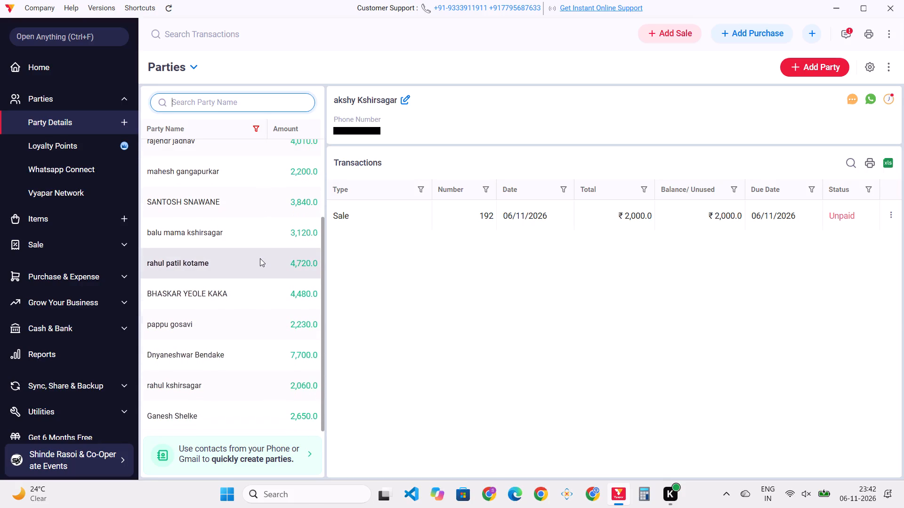
{"action": "scroll", "coordinate": [260, 258], "scroll_direction": "up", "scroll_amount": 6}
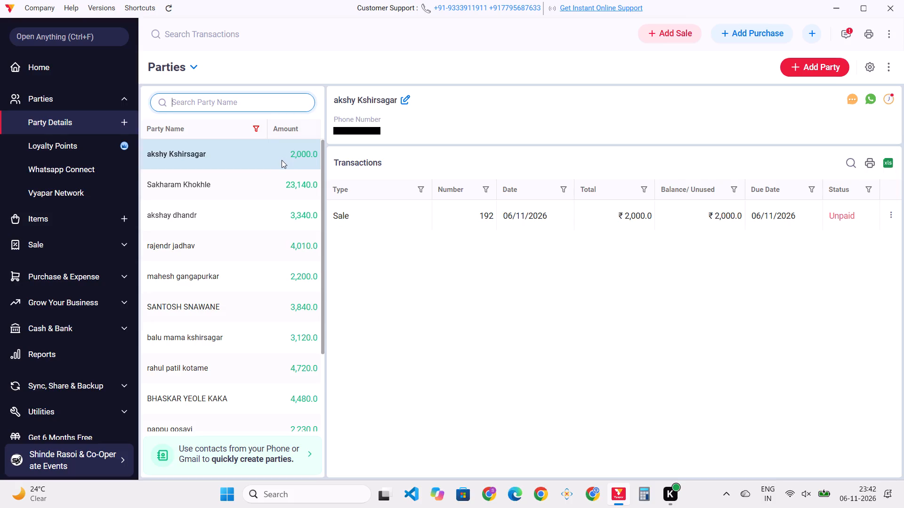
{"action": "left_click", "coordinate": [282, 160]}
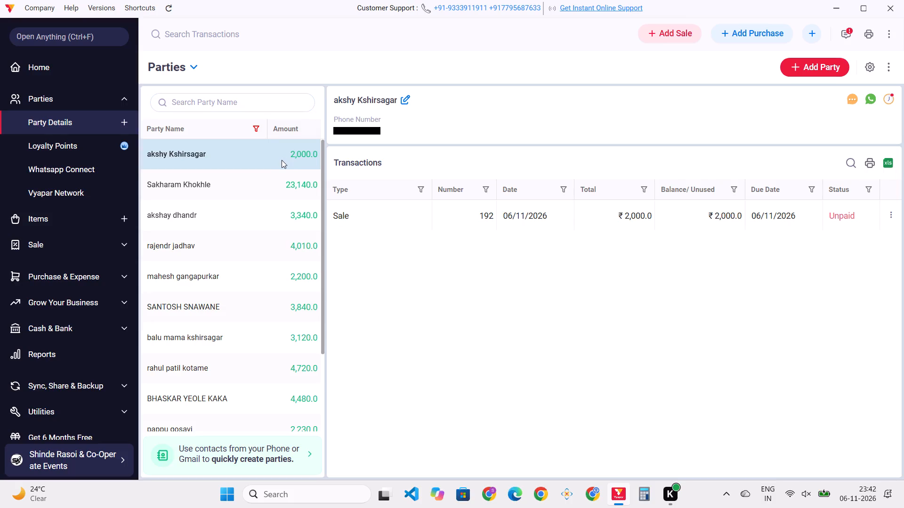
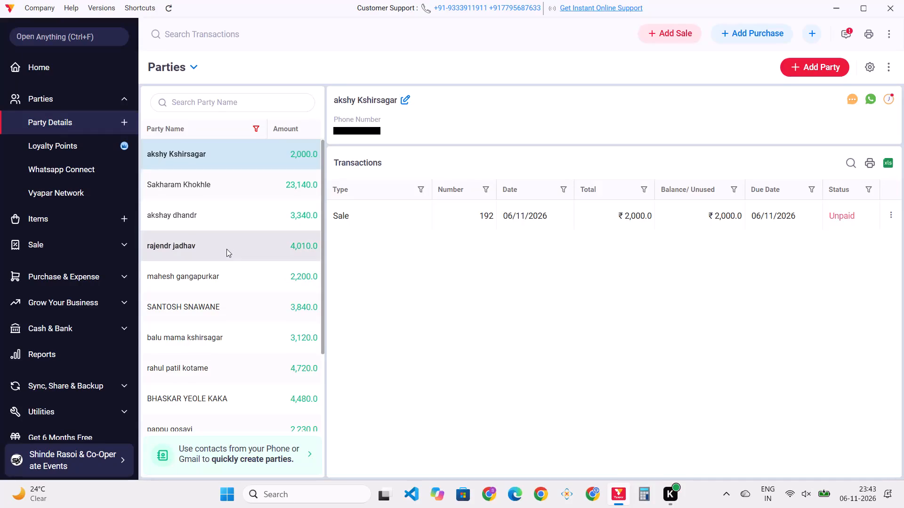
Review the transactions of the fourth to seventh parties in the receivables list, one by one, and return to the sixth party's transactions.
{"action": "left_click", "coordinate": [226, 250]}
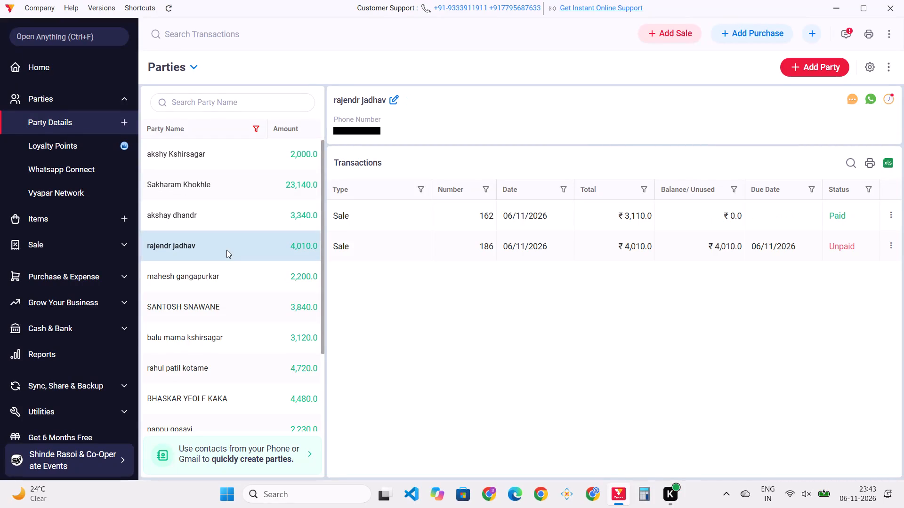
{"action": "left_click", "coordinate": [212, 272]}
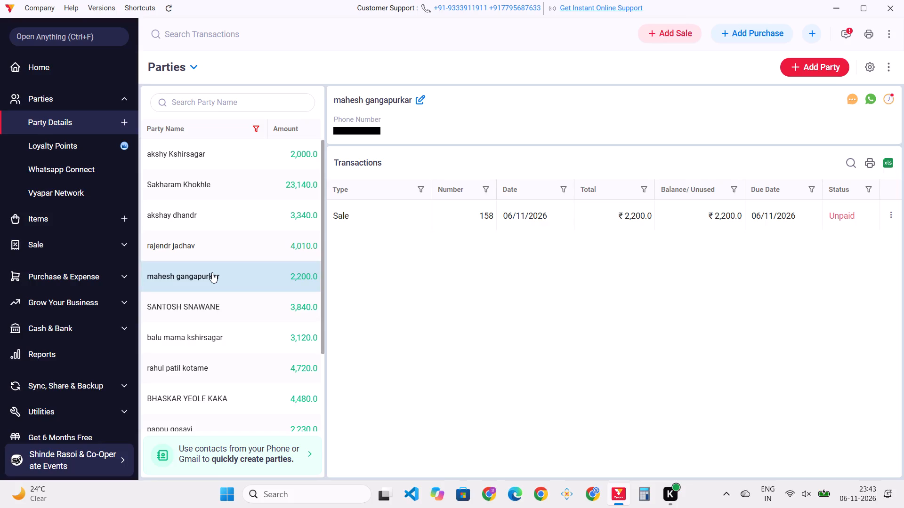
{"action": "left_click", "coordinate": [205, 302]}
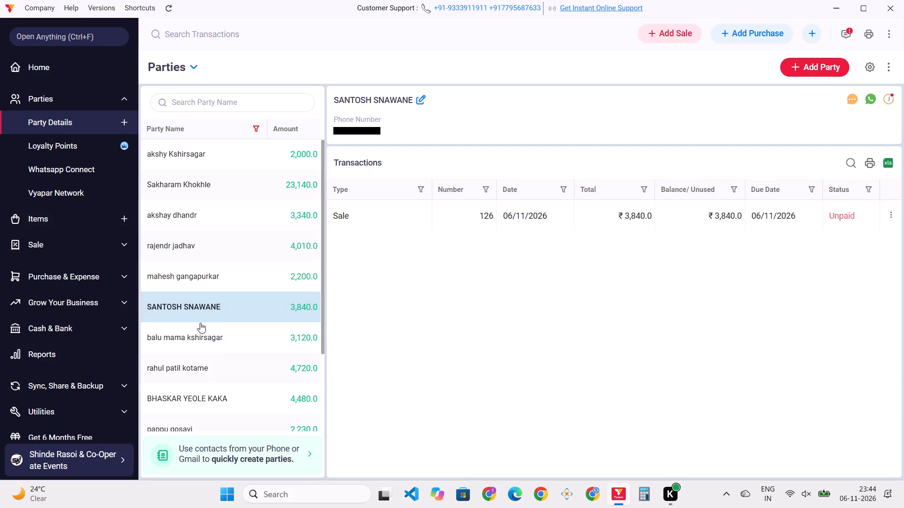
{"action": "left_click", "coordinate": [190, 346]}
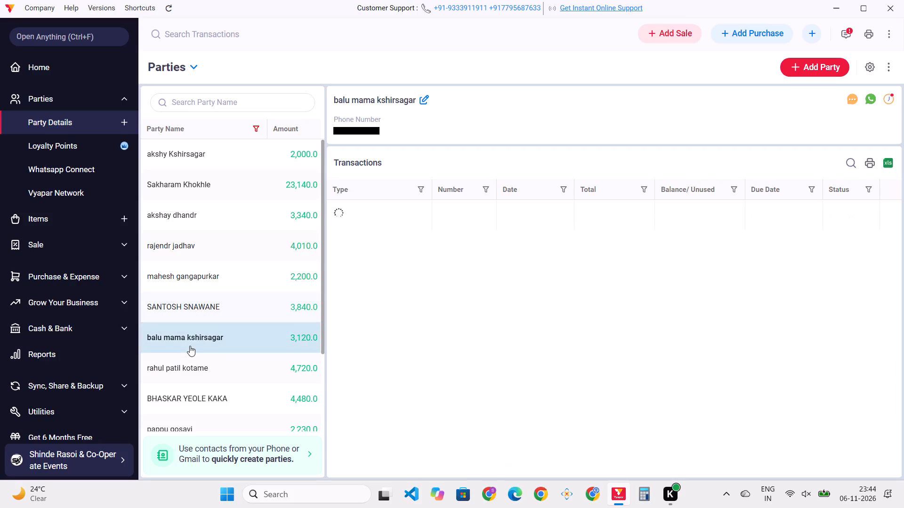
{"action": "left_click", "coordinate": [210, 305]}
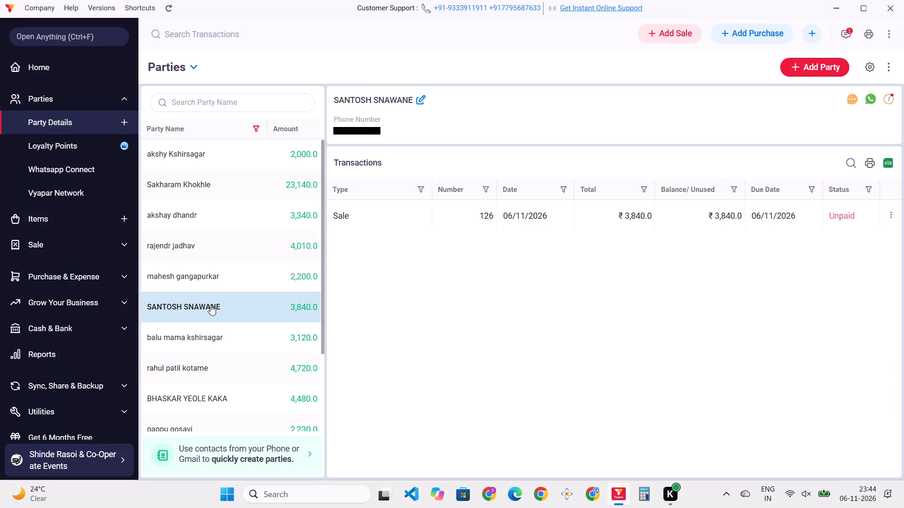
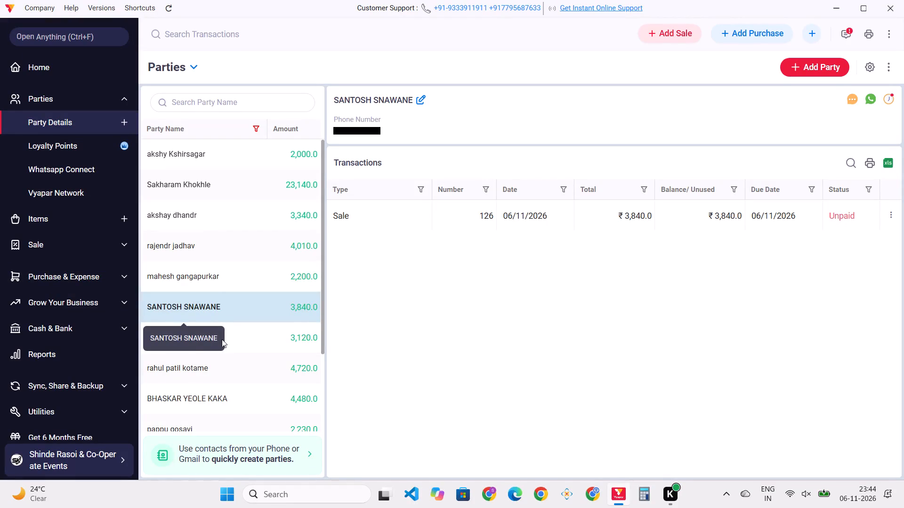
Review the sale transactions of the seventh and sixth parties in the receivables list again, and look over the parties below them.
{"action": "left_click", "coordinate": [256, 345]}
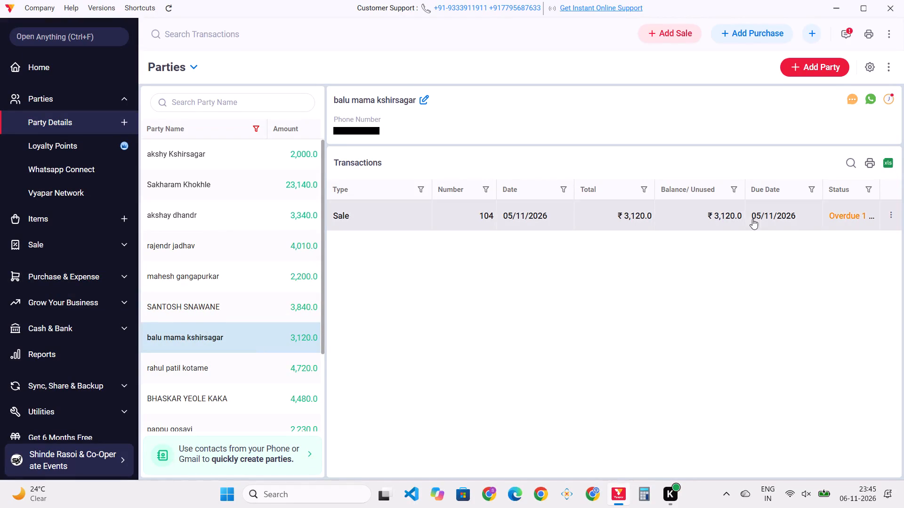
{"action": "left_click", "coordinate": [894, 209]}
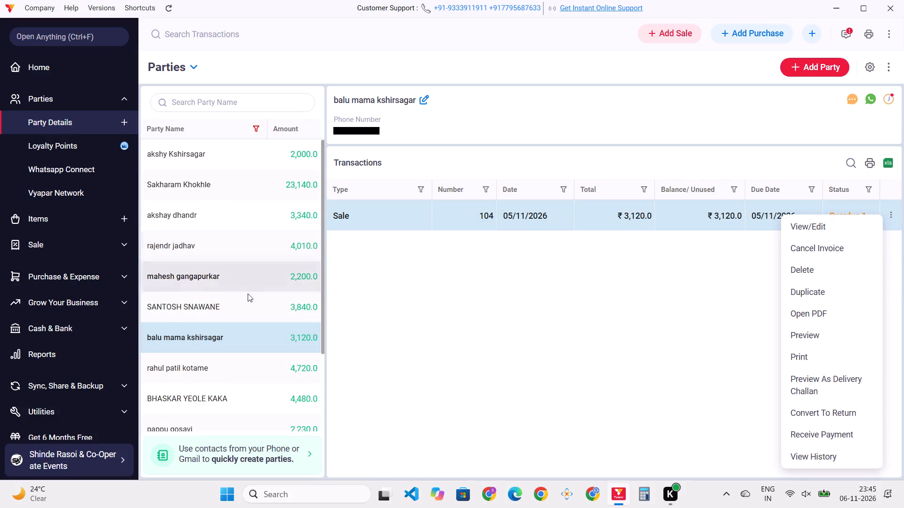
{"action": "left_click", "coordinate": [230, 317]}
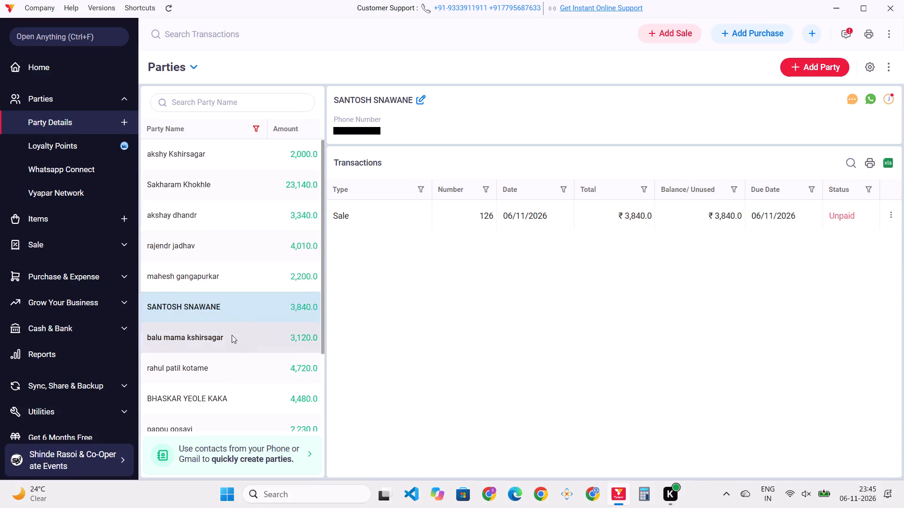
{"action": "left_click", "coordinate": [230, 338]}
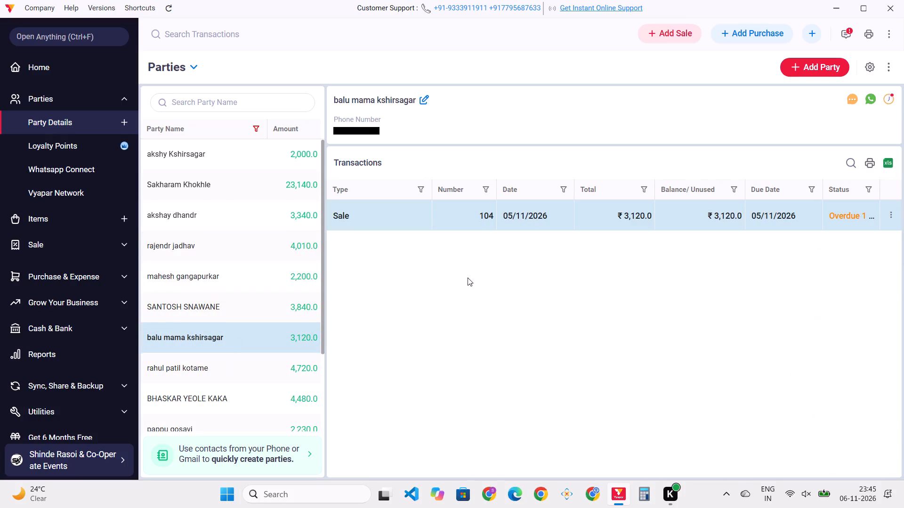
{"action": "scroll", "coordinate": [461, 281], "scroll_direction": "down", "scroll_amount": 1}
{"action": "scroll", "coordinate": [214, 327], "scroll_direction": "down", "scroll_amount": 1}
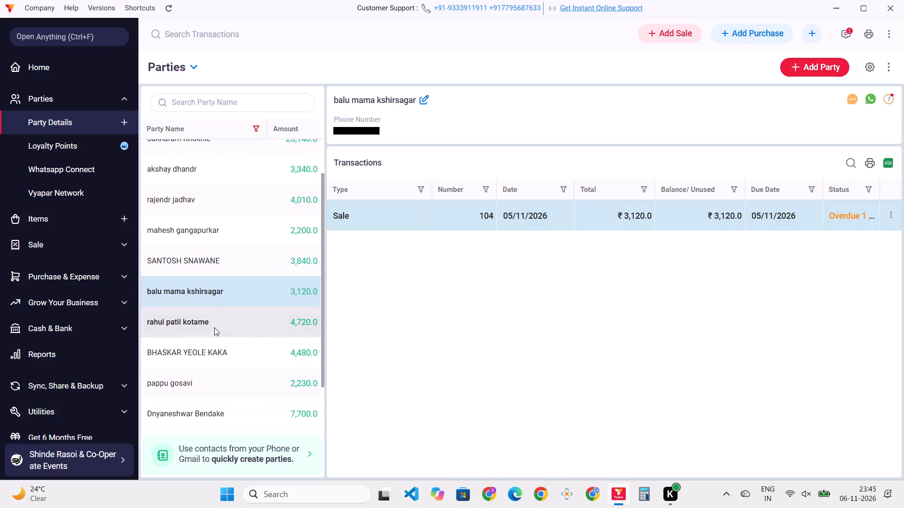
{"action": "scroll", "coordinate": [214, 327], "scroll_direction": "down", "scroll_amount": 2}
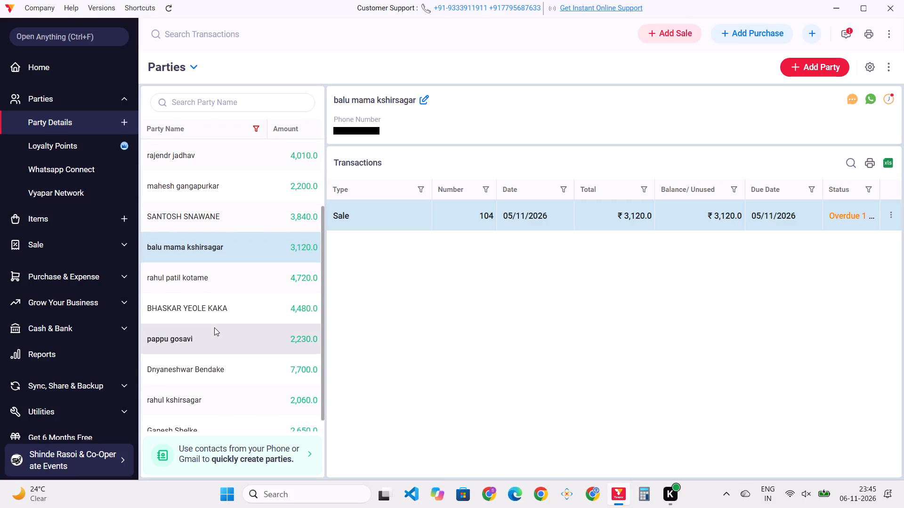
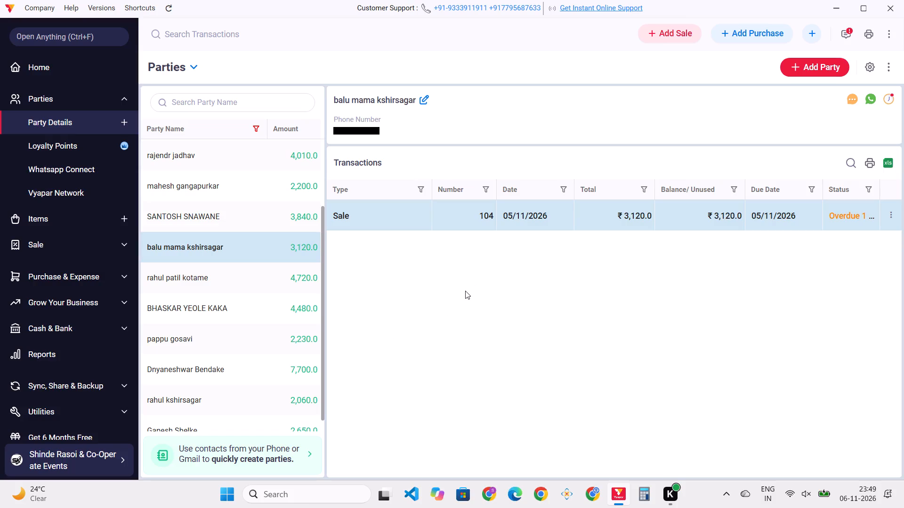
Review the sale transactions of the next five parties in the receivables list, one after another, down to the second-to-last party.
{"action": "left_click", "coordinate": [309, 286]}
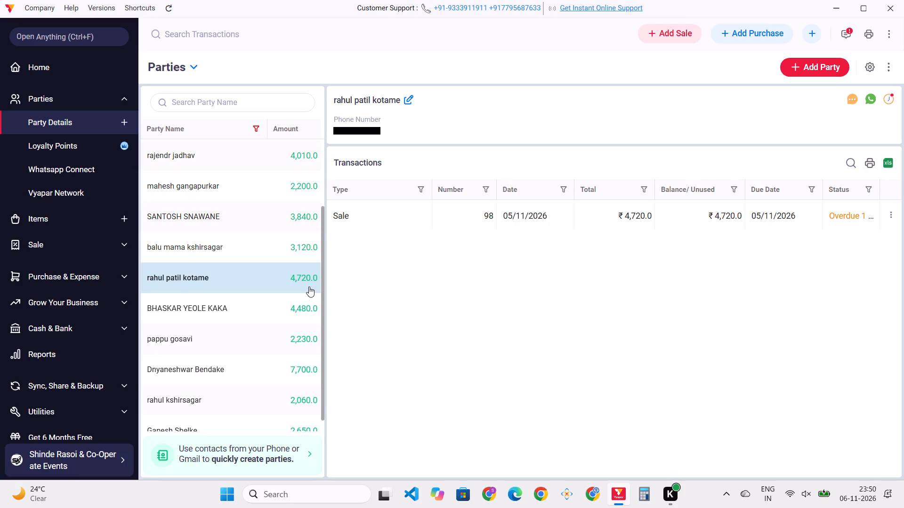
{"action": "left_click", "coordinate": [302, 310]}
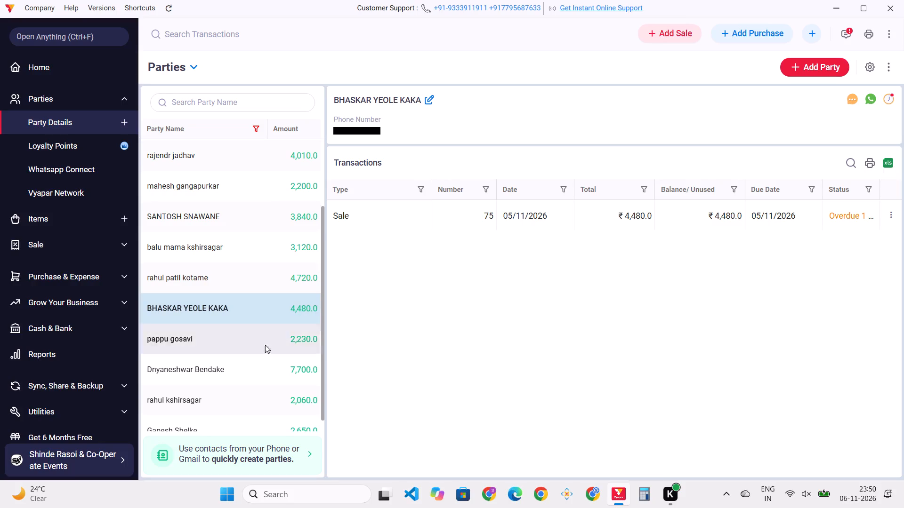
{"action": "left_click", "coordinate": [291, 343]}
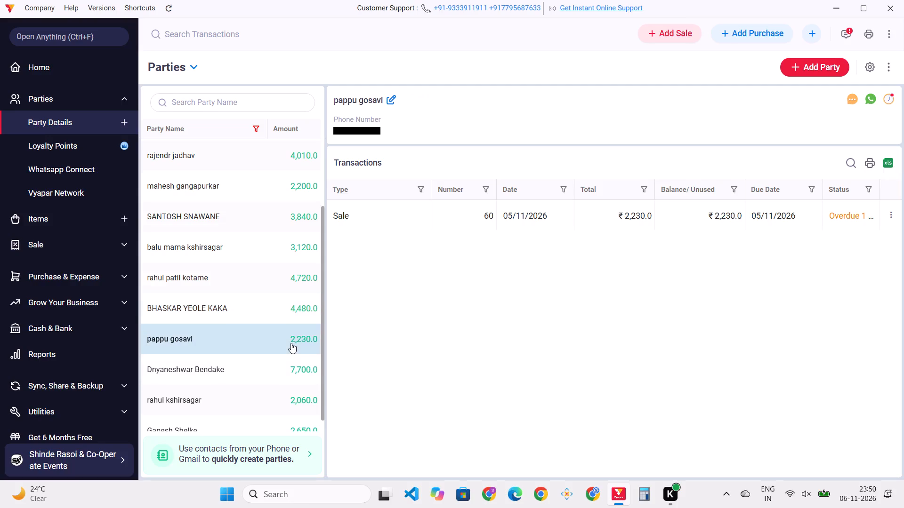
{"action": "left_click", "coordinate": [292, 369]}
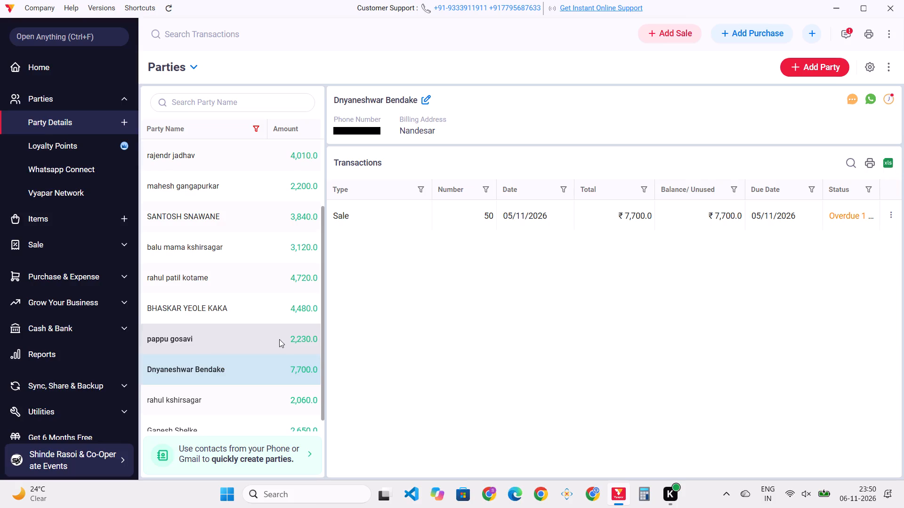
{"action": "scroll", "coordinate": [279, 339], "scroll_direction": "down", "scroll_amount": 1}
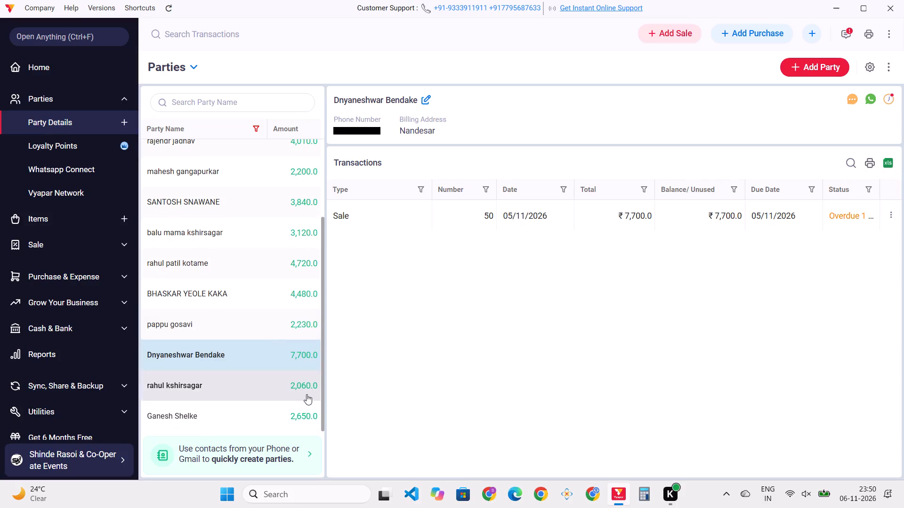
{"action": "left_click", "coordinate": [307, 394]}
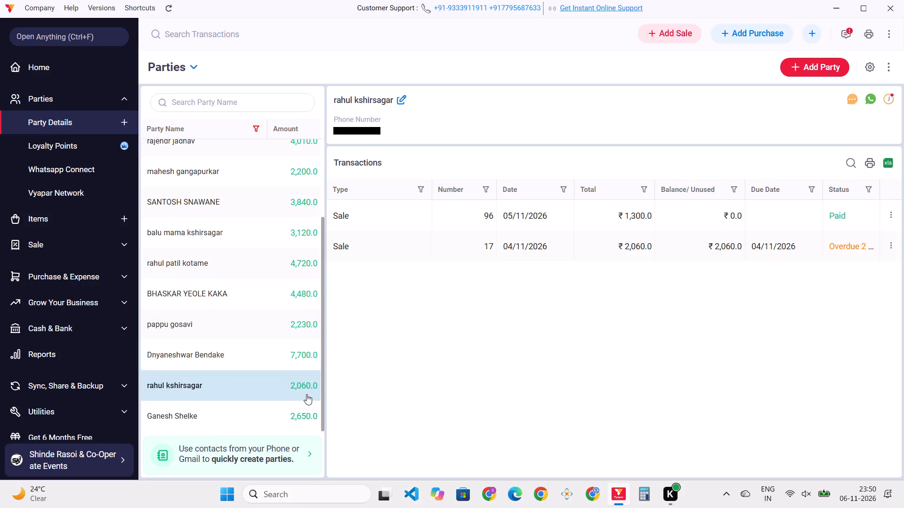
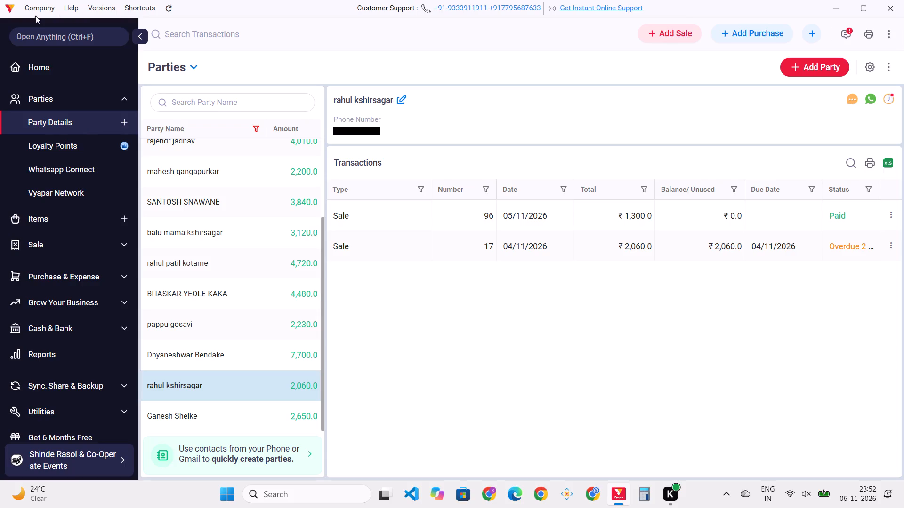
Examine the sale invoices dated 06/11/2026, checking the newest entries and further down the list for paid and unpaid status.
{"action": "scroll", "coordinate": [172, 190], "scroll_direction": "up", "scroll_amount": 8}
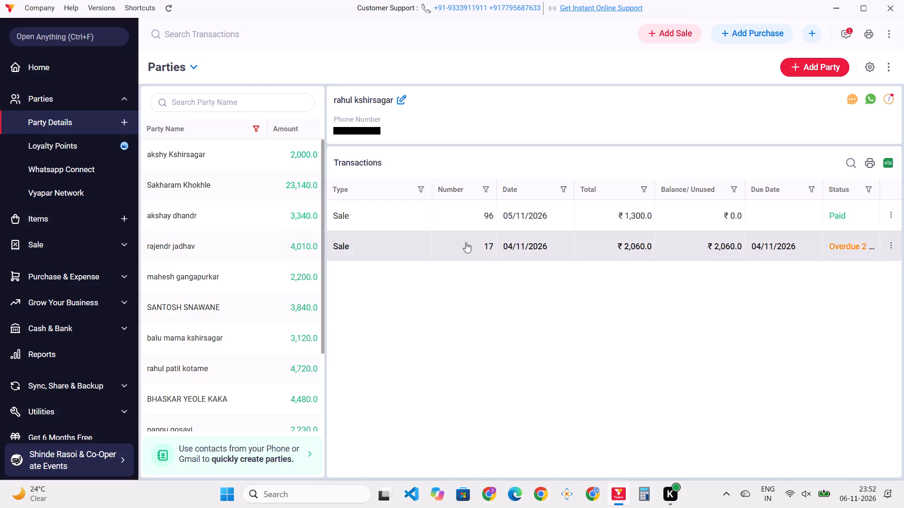
{"action": "left_click", "coordinate": [118, 241]}
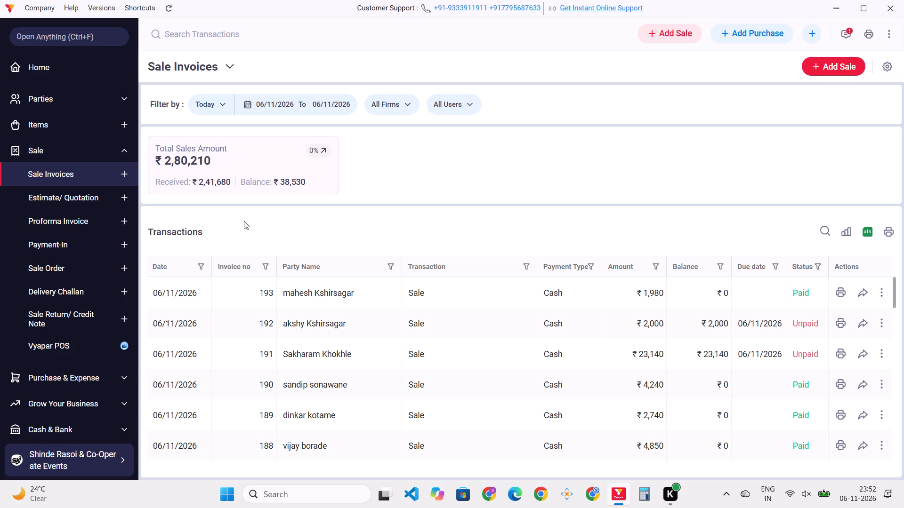
{"action": "scroll", "coordinate": [445, 299], "scroll_direction": "up", "scroll_amount": 1}
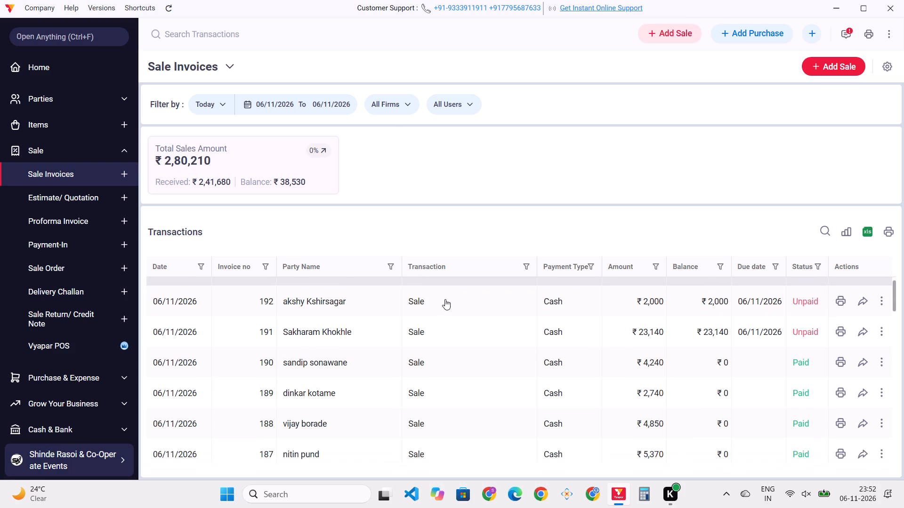
{"action": "scroll", "coordinate": [445, 299], "scroll_direction": "up", "scroll_amount": 1}
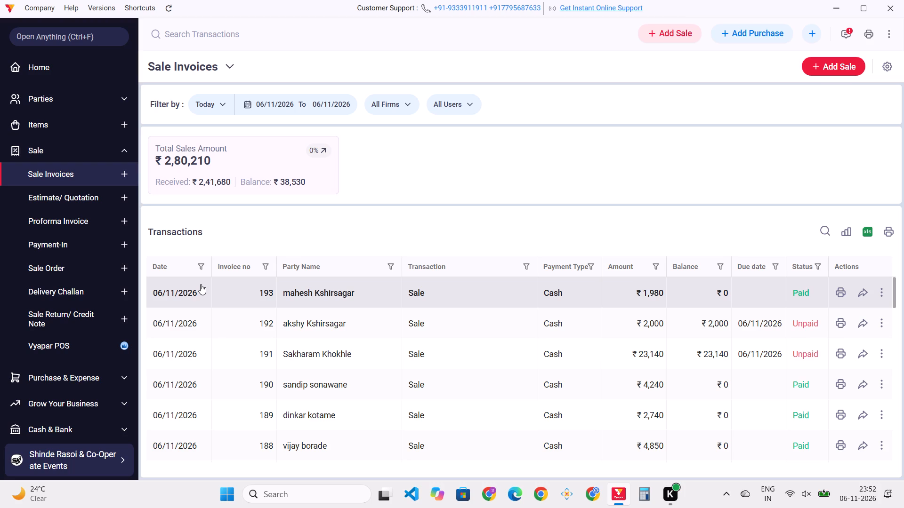
{"action": "scroll", "coordinate": [201, 284], "scroll_direction": "up", "scroll_amount": 2}
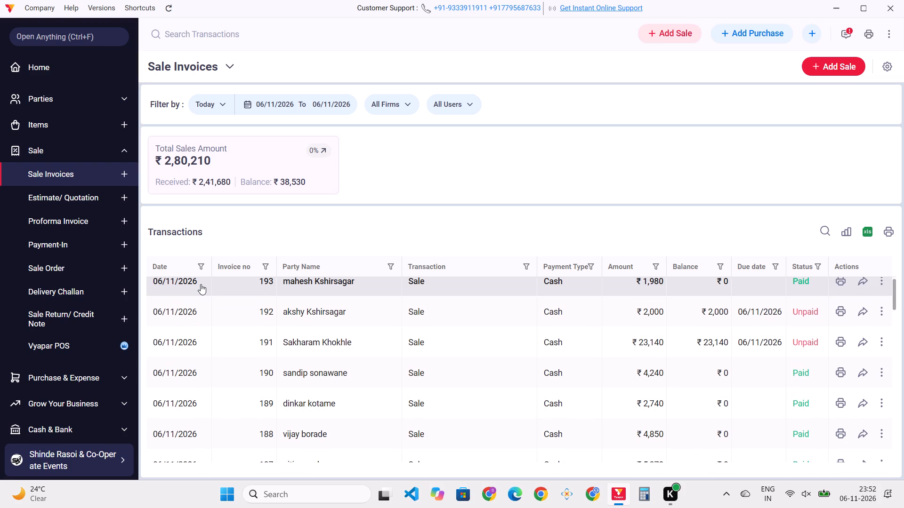
{"action": "scroll", "coordinate": [201, 284], "scroll_direction": "down", "scroll_amount": 1}
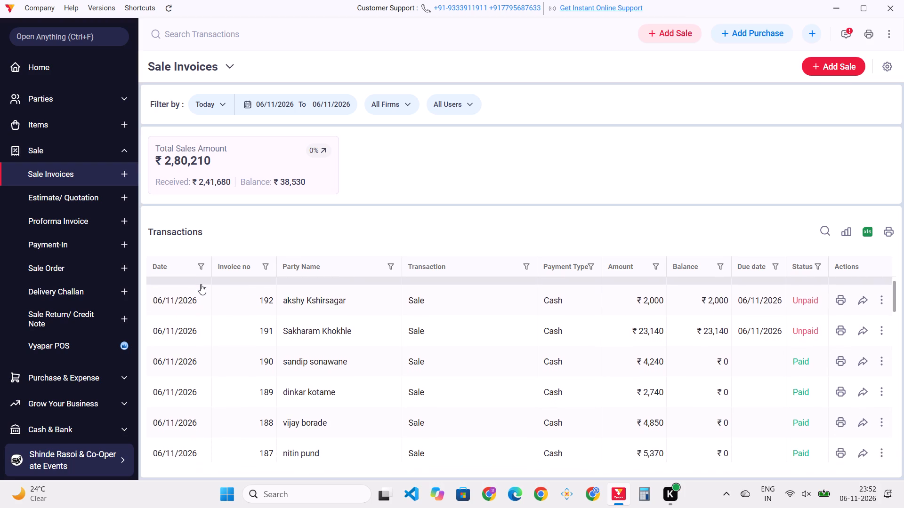
{"action": "scroll", "coordinate": [201, 284], "scroll_direction": "down", "scroll_amount": 2}
{"action": "scroll", "coordinate": [202, 278], "scroll_direction": "up", "scroll_amount": 1}
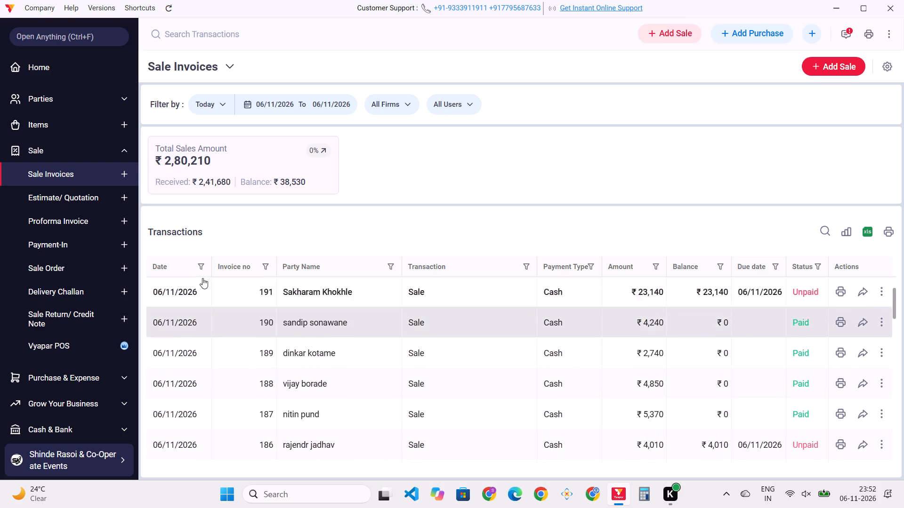
{"action": "scroll", "coordinate": [173, 330], "scroll_direction": "up", "scroll_amount": 2}
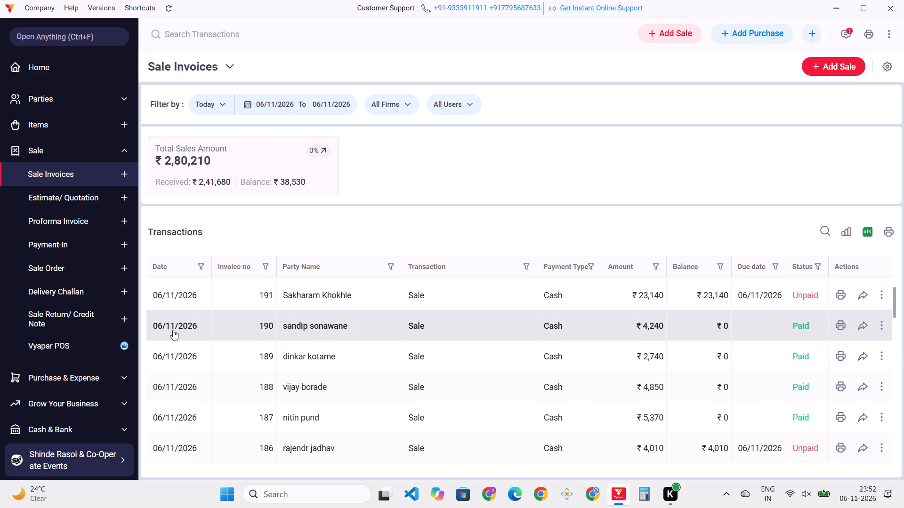
{"action": "scroll", "coordinate": [173, 330], "scroll_direction": "up", "scroll_amount": 7}
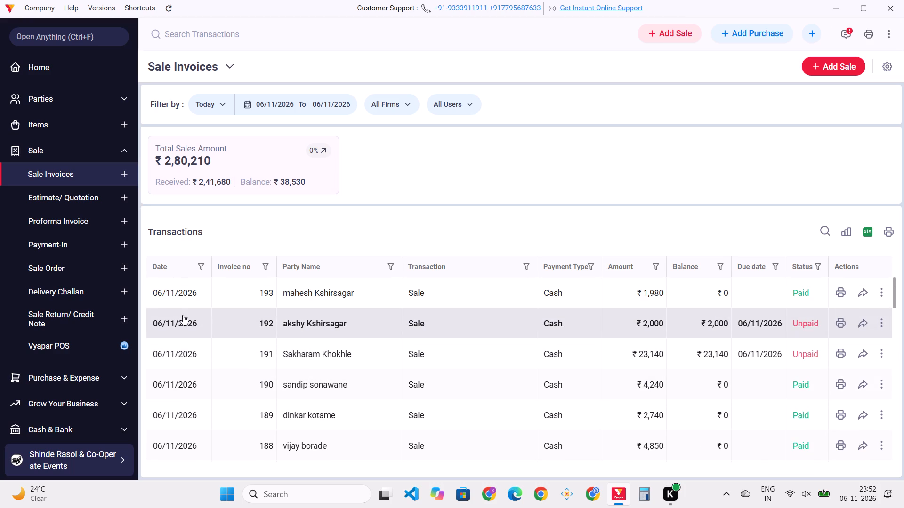
{"action": "scroll", "coordinate": [205, 299], "scroll_direction": "up", "scroll_amount": 1}
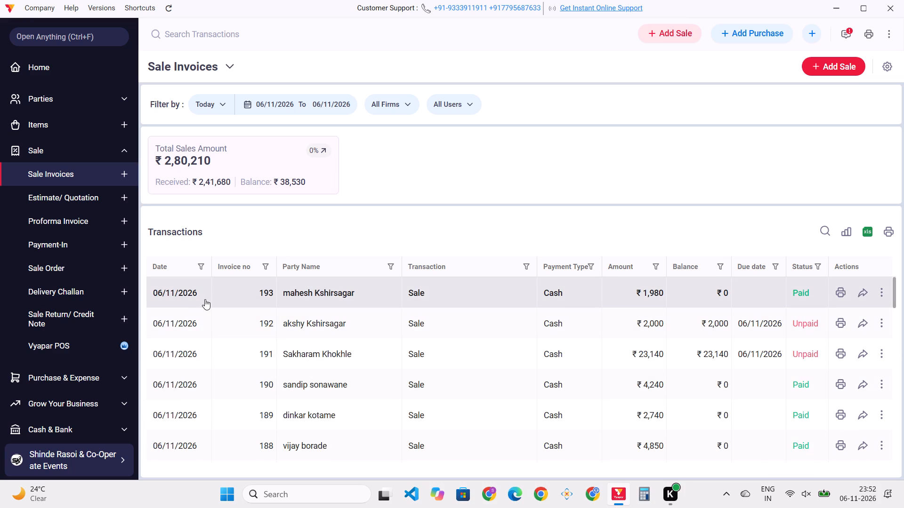
{"action": "scroll", "coordinate": [205, 299], "scroll_direction": "up", "scroll_amount": 1}
{"action": "scroll", "coordinate": [205, 299], "scroll_direction": "down", "scroll_amount": 2}
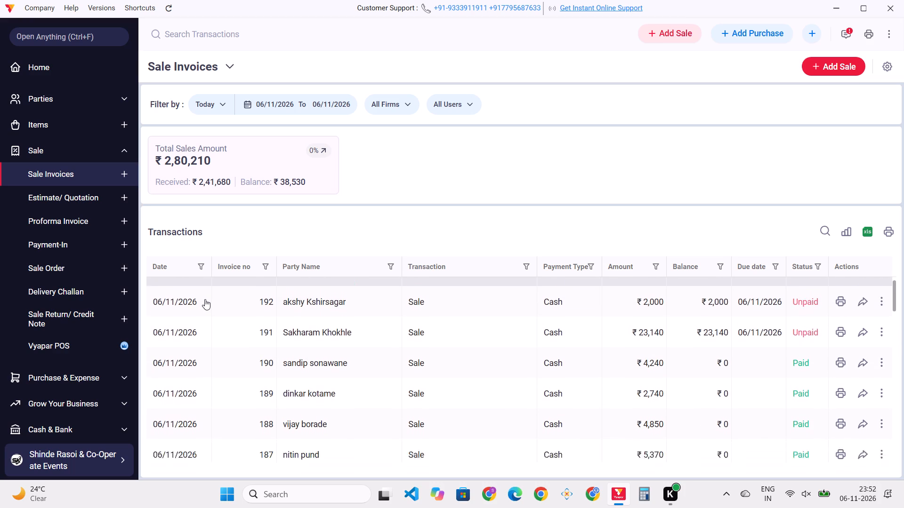
{"action": "scroll", "coordinate": [205, 299], "scroll_direction": "down", "scroll_amount": 3}
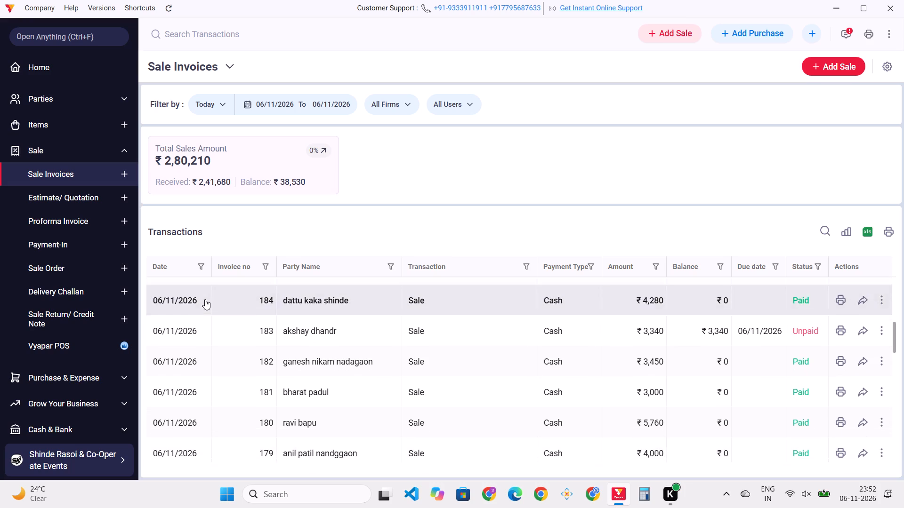
{"action": "scroll", "coordinate": [205, 299], "scroll_direction": "down", "scroll_amount": 1}
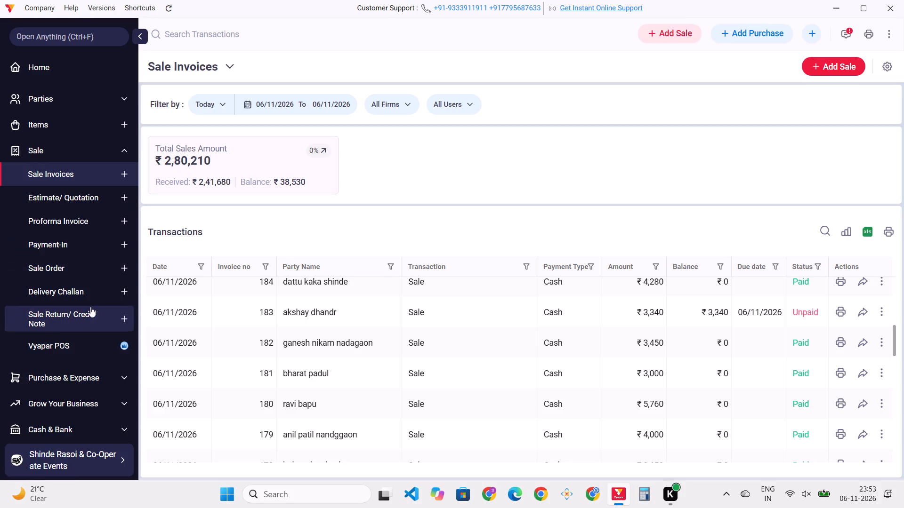
Search the party details for "raje" and open the matching party's transactions.
{"action": "left_click", "coordinate": [52, 88]}
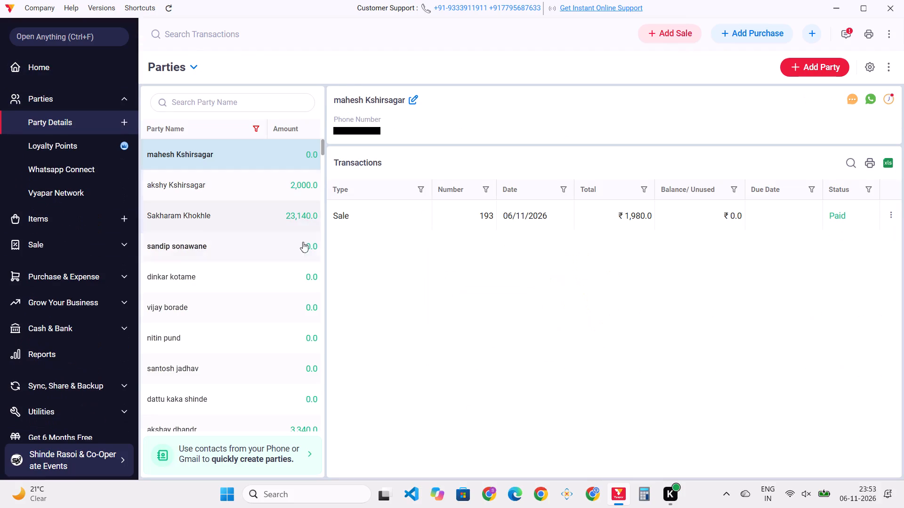
{"action": "left_click", "coordinate": [212, 98]}
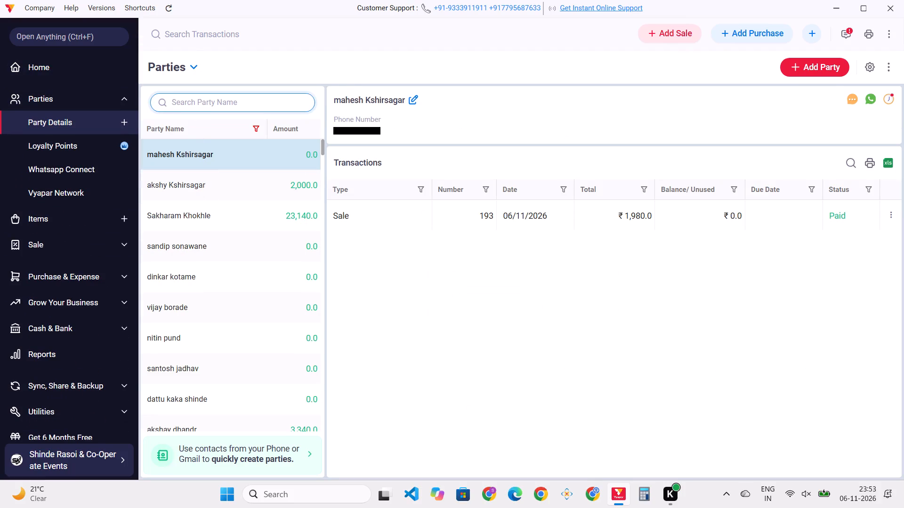
{"action": "type", "text": "raje"}
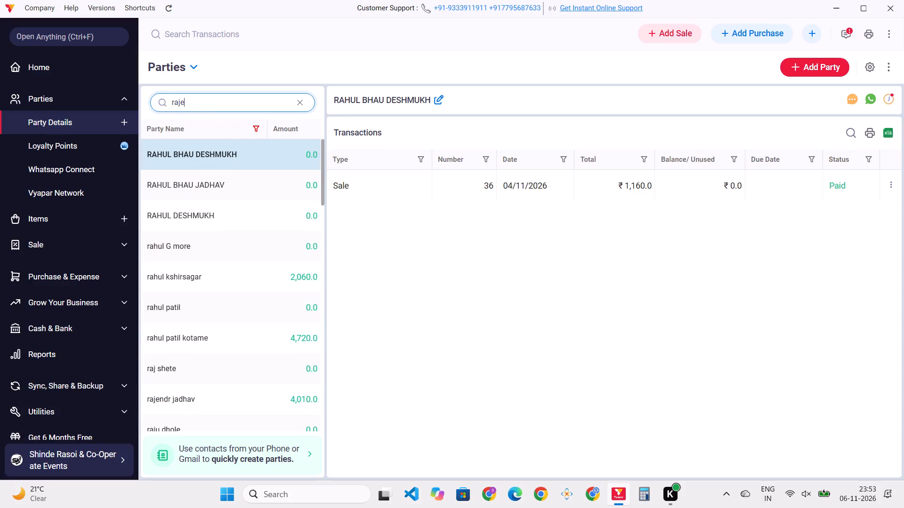
{"action": "left_click", "coordinate": [189, 146]}
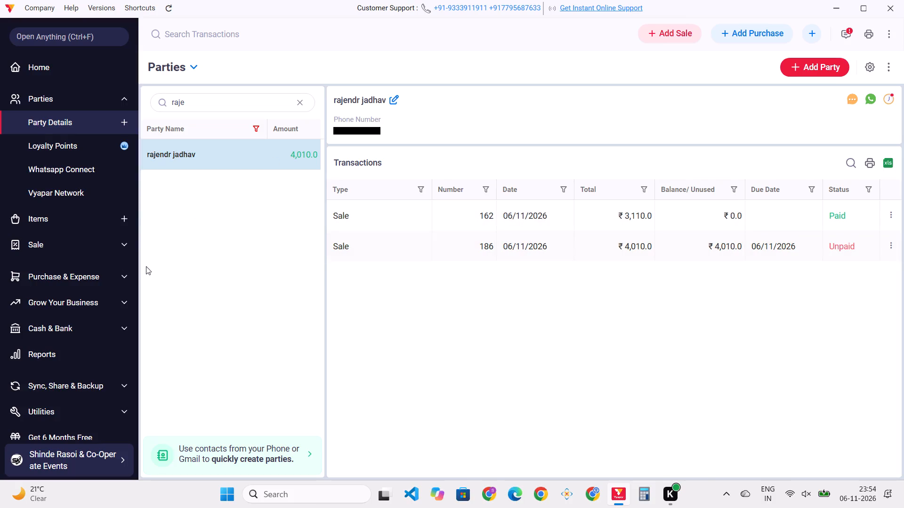
Open the reports section.
{"action": "scroll", "coordinate": [96, 297], "scroll_direction": "down", "scroll_amount": 2}
{"action": "left_click", "coordinate": [26, 280]}
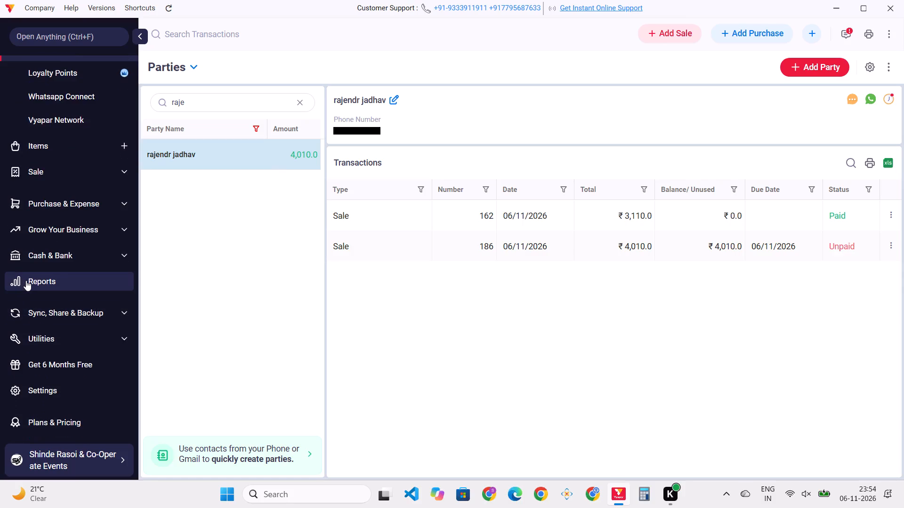
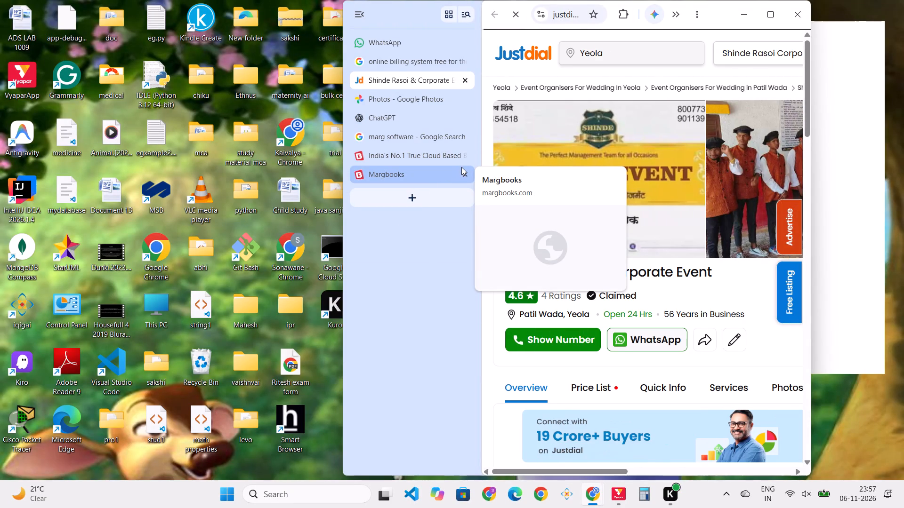
In Google Chrome, check the open Margbooks and Shinde Rasoi & Corporate Event pages, maximize the window, and show the "marg software" search results.
{"action": "left_click", "coordinate": [462, 167]}
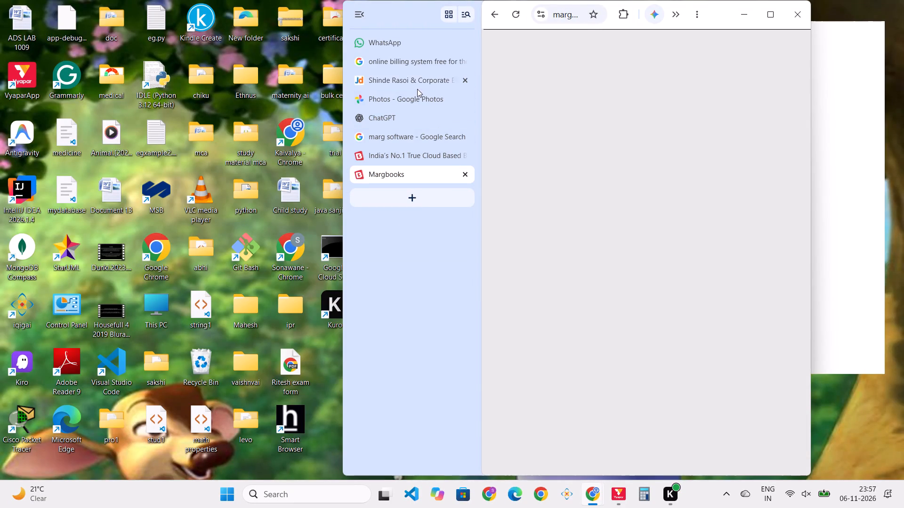
{"action": "left_click", "coordinate": [415, 88]}
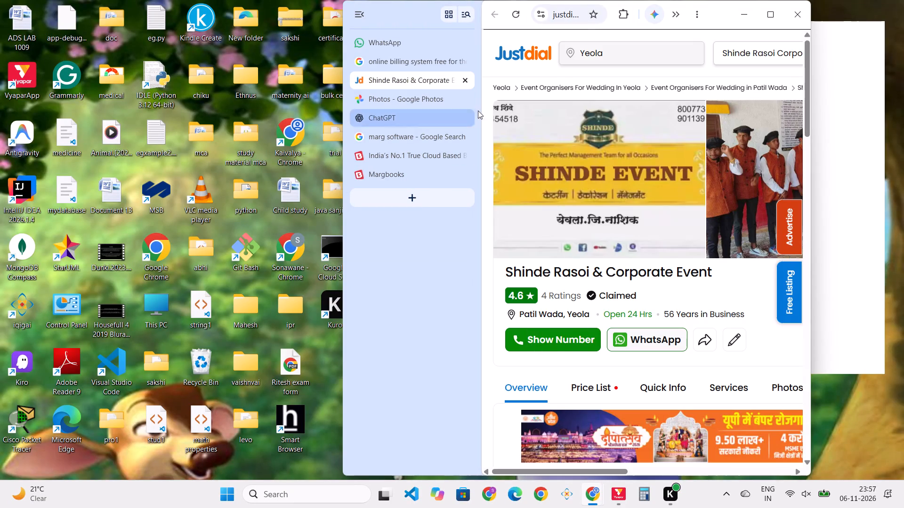
{"action": "left_click", "coordinate": [772, 16]}
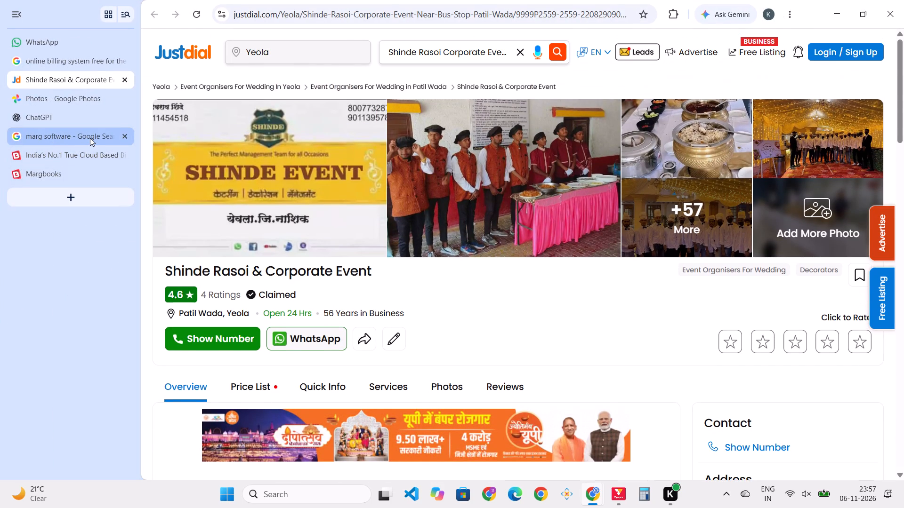
{"action": "left_click", "coordinate": [90, 138]}
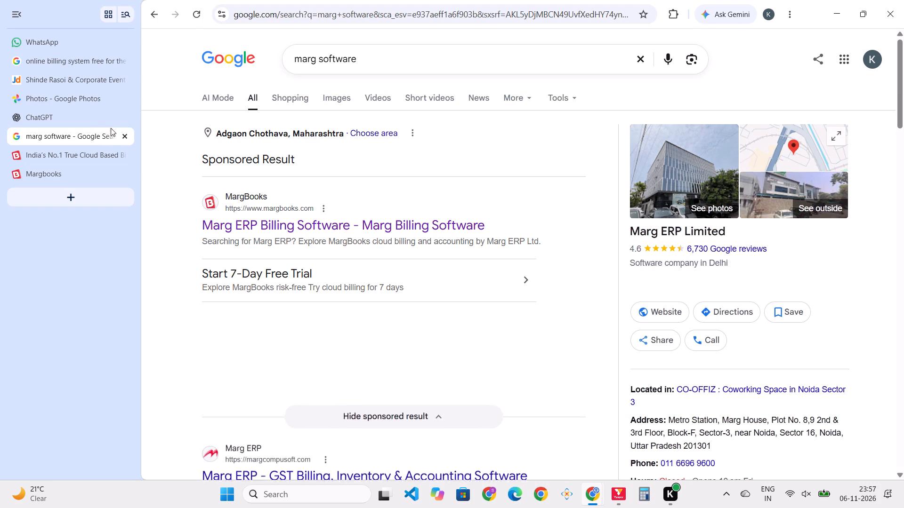